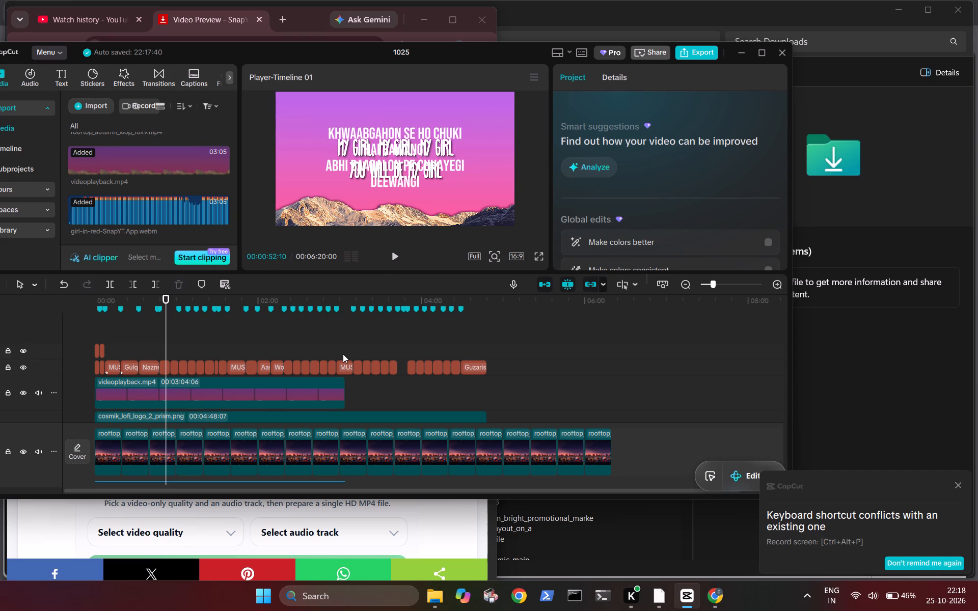
# Close the CapCut project and home windows, the video download browser window and the Downloads folder window.
pyautogui.click(121, 338)
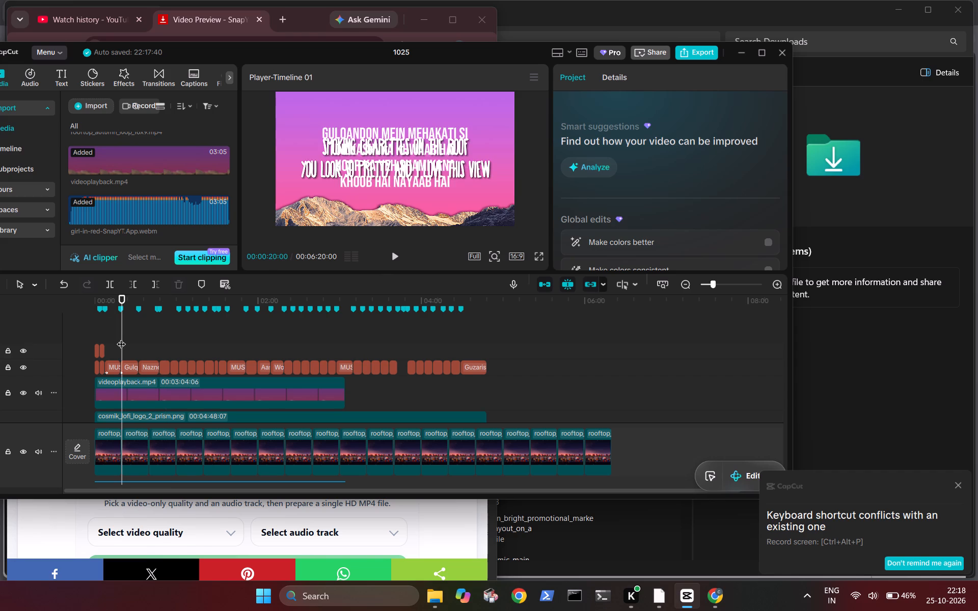
pyautogui.click(781, 53)
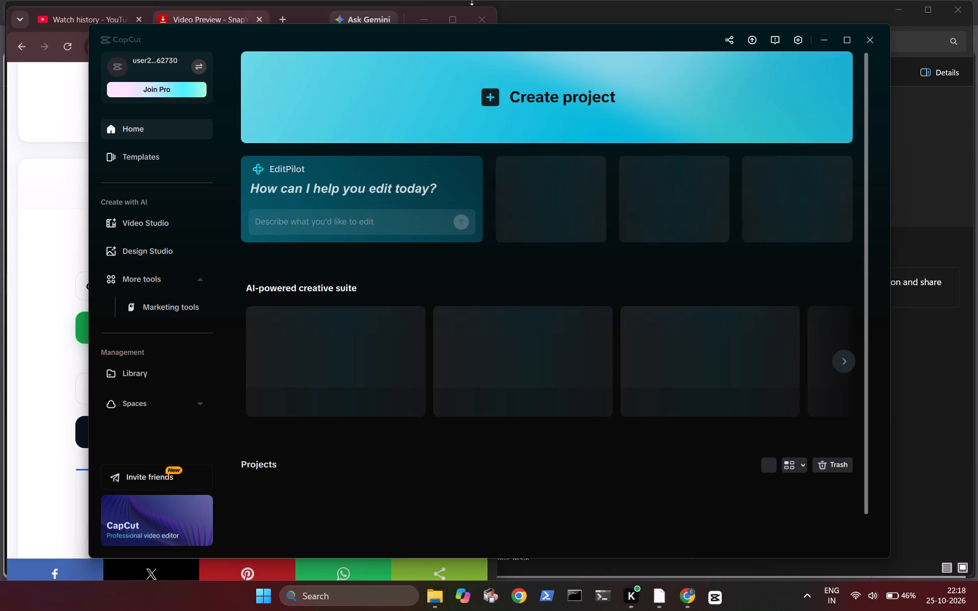
pyautogui.click(488, 16)
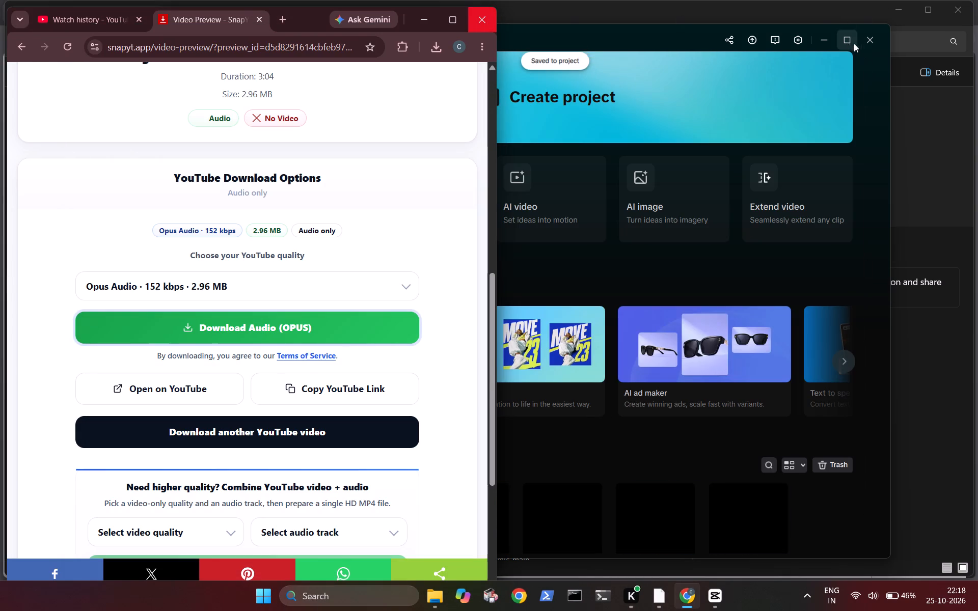
pyautogui.click(867, 37)
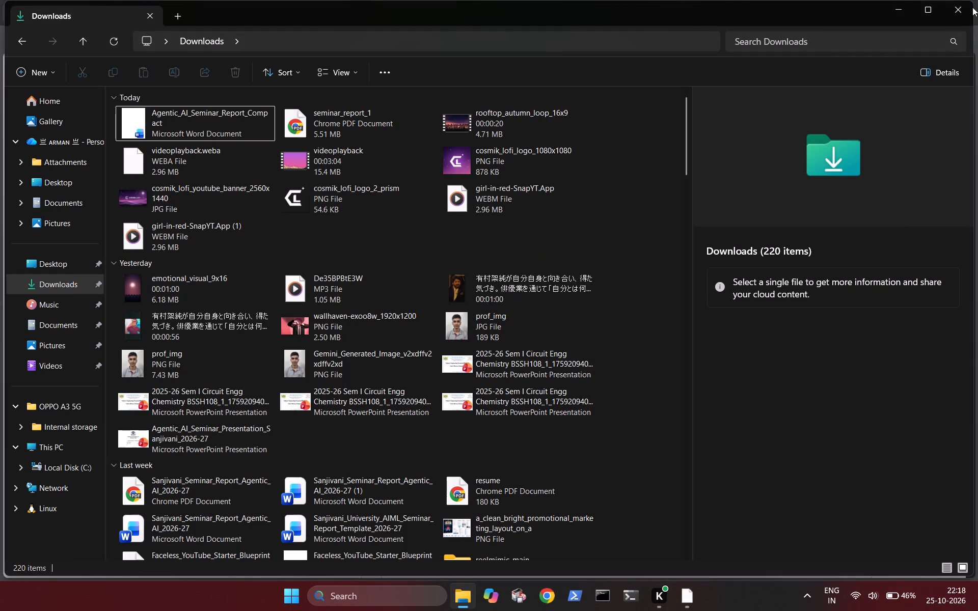
pyautogui.click(964, 13)
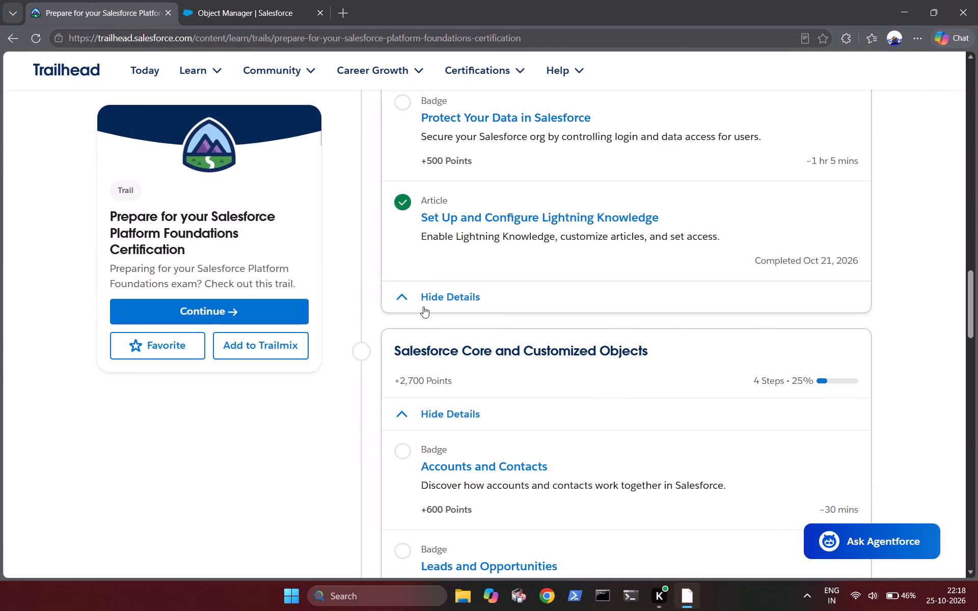
# Open the Overview of Data Security unit of the Data Security badge from the Platform Foundations Certification trail.
pyautogui.hscroll(1, 423, 307)
pyautogui.scroll(6, 423, 307)
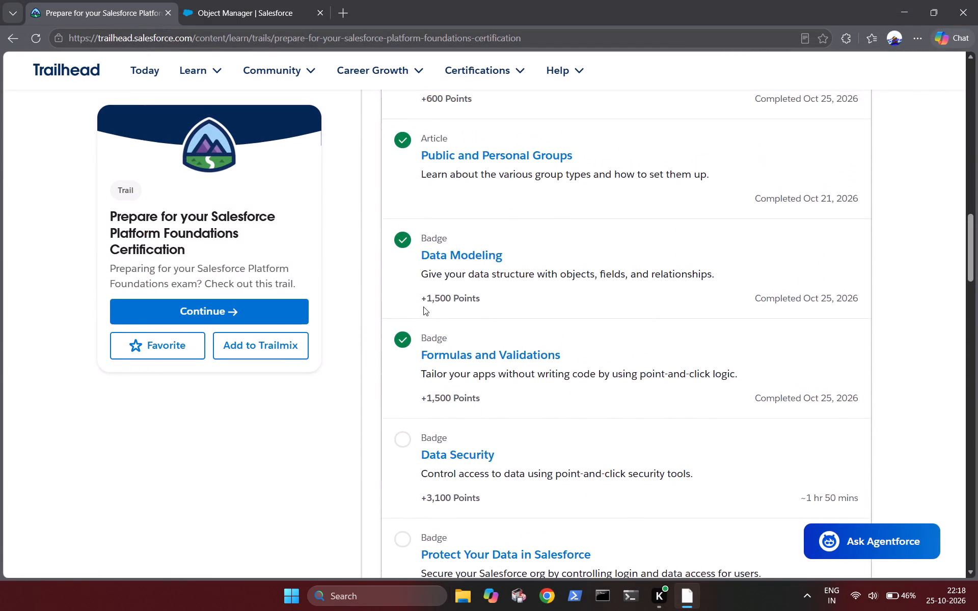
pyautogui.hscroll(1, 423, 307)
pyautogui.scroll(-4, 423, 307)
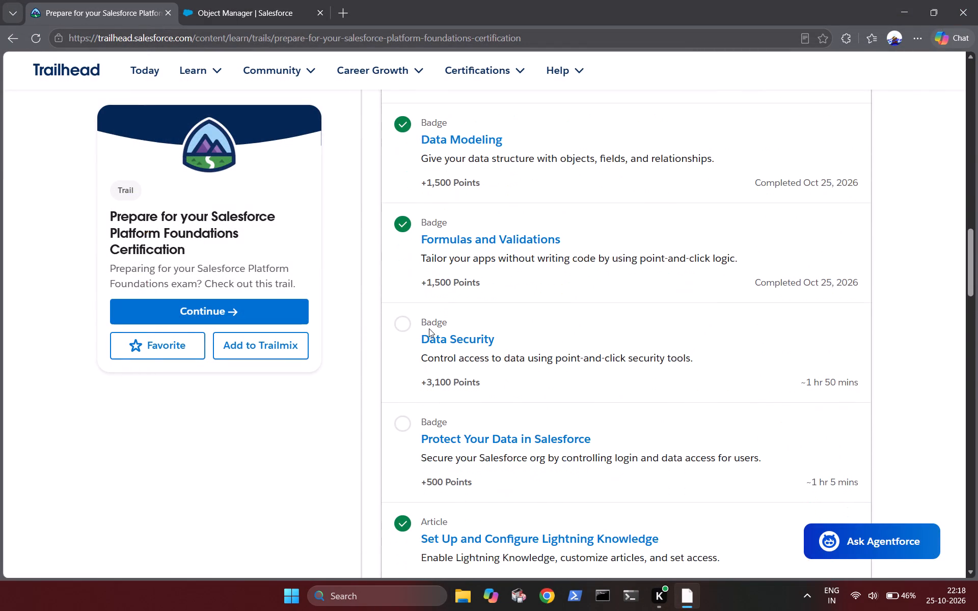
pyautogui.click(434, 344)
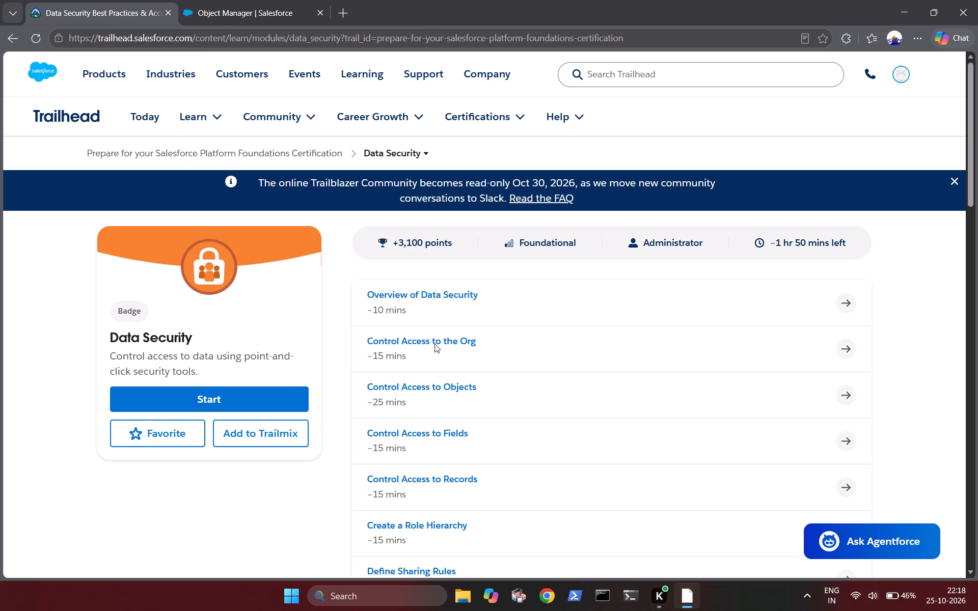
pyautogui.click(429, 289)
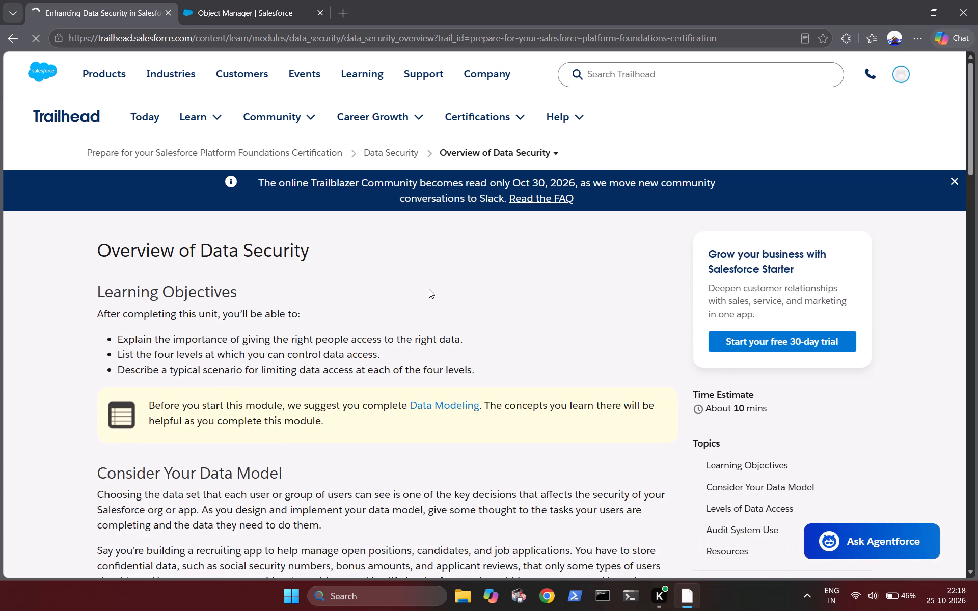
# Answer the unit quiz with Permission Sets for object-level access and Organization-Wide Defaults for record-level access, and submit it.
pyautogui.scroll(-8, 429, 289)
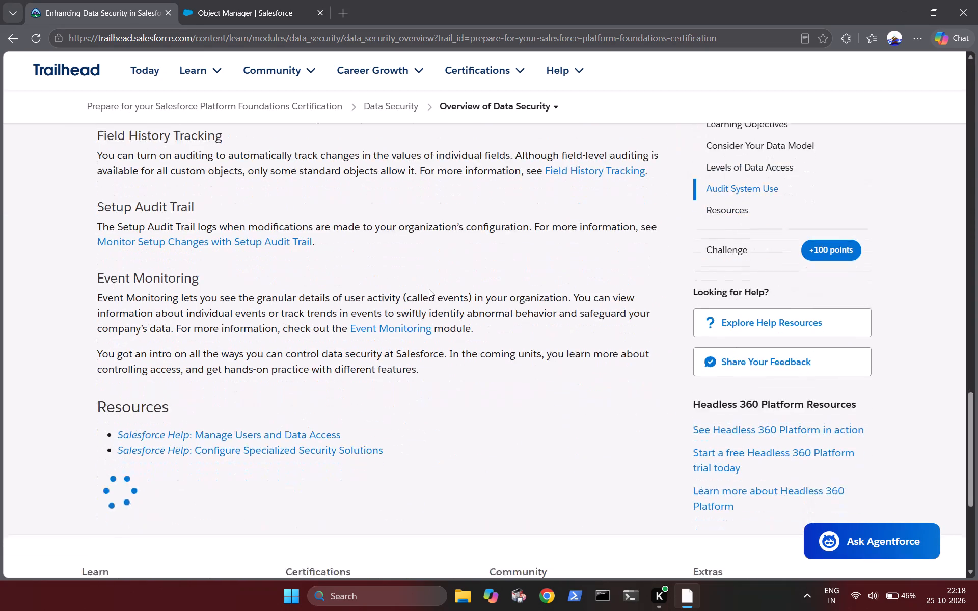
pyautogui.hscroll(1, 429, 289)
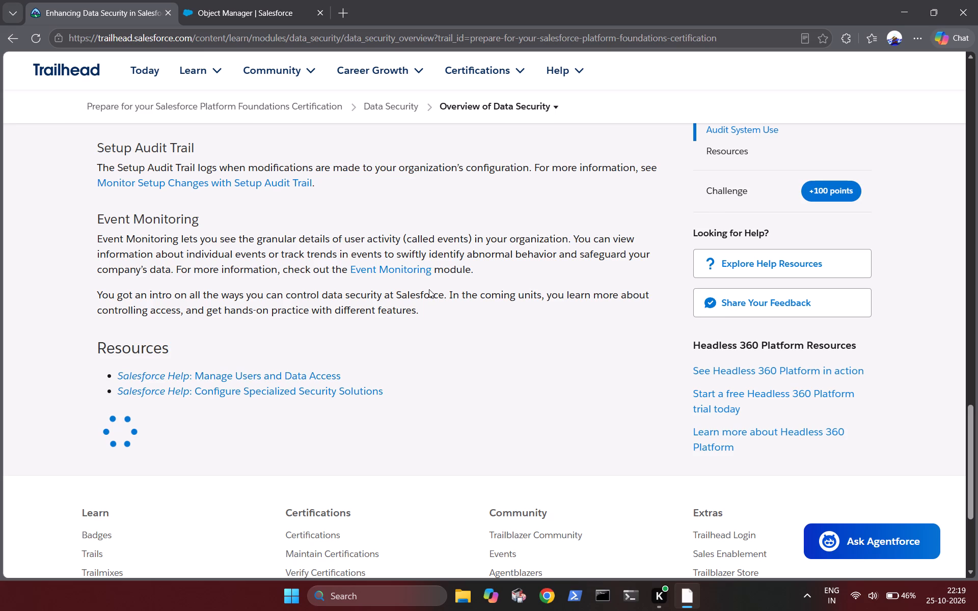
pyautogui.scroll(-4, 429, 289)
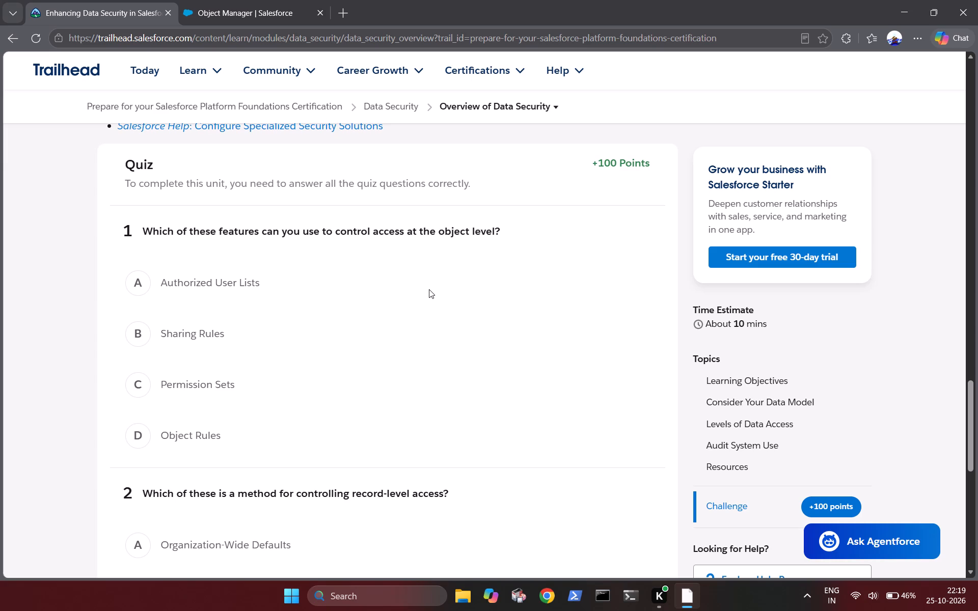
pyautogui.click(140, 377)
pyautogui.scroll(-3, 140, 377)
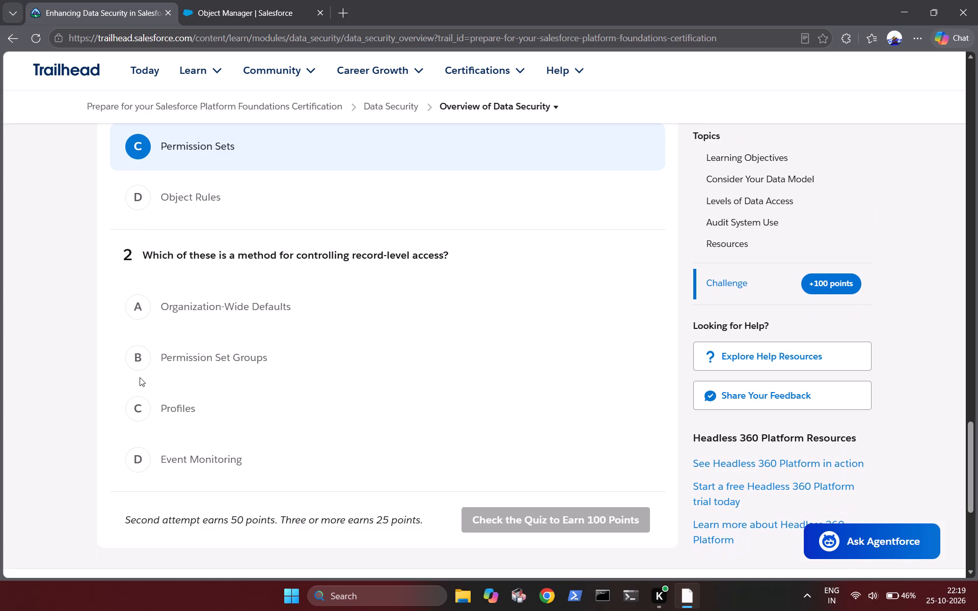
pyautogui.click(146, 315)
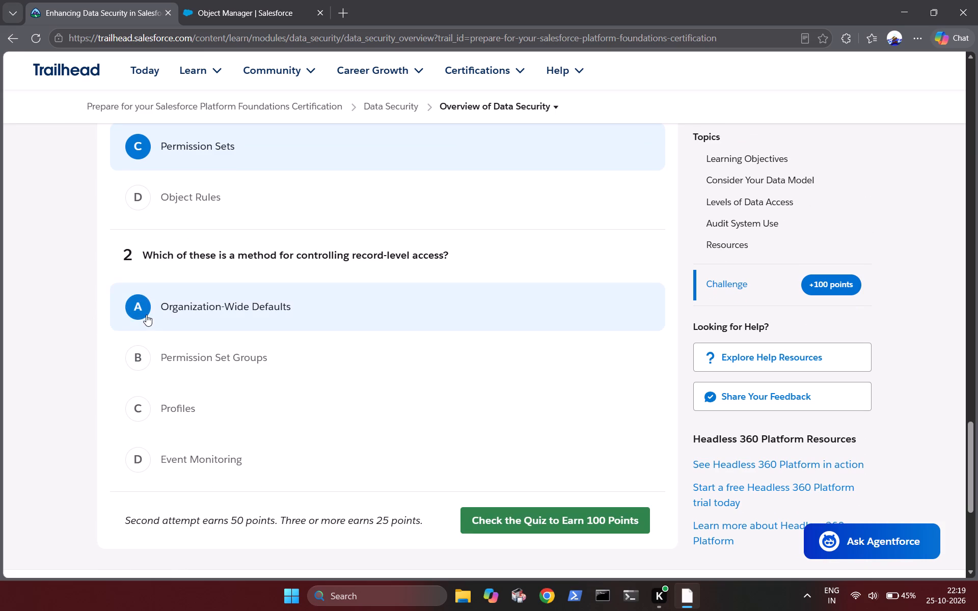
pyautogui.scroll(-3, 146, 315)
pyautogui.click(474, 328)
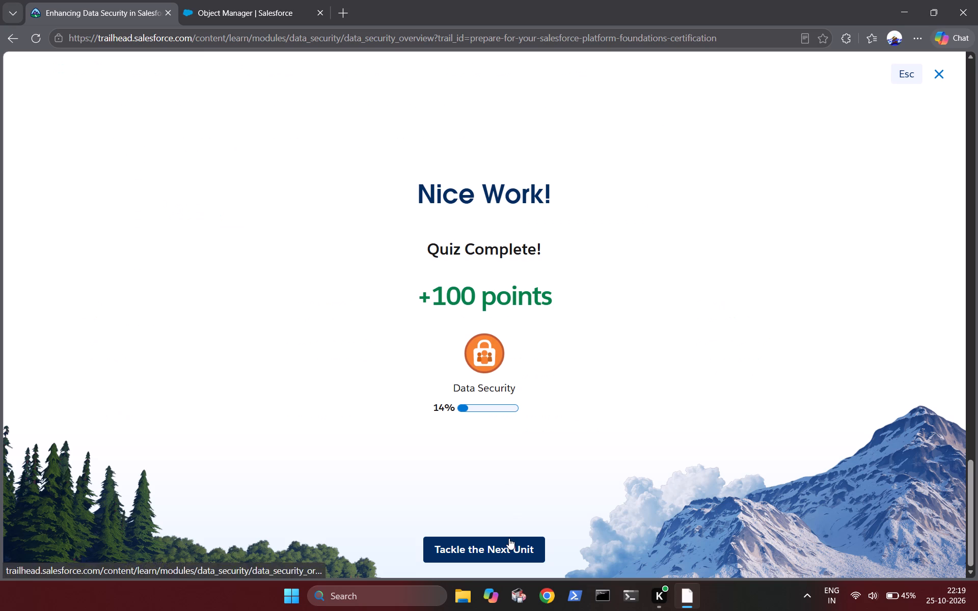
# Continue to the Control Access to the Org unit and bring up its Create a New User and Deactivate It challenge.
pyautogui.click(509, 538)
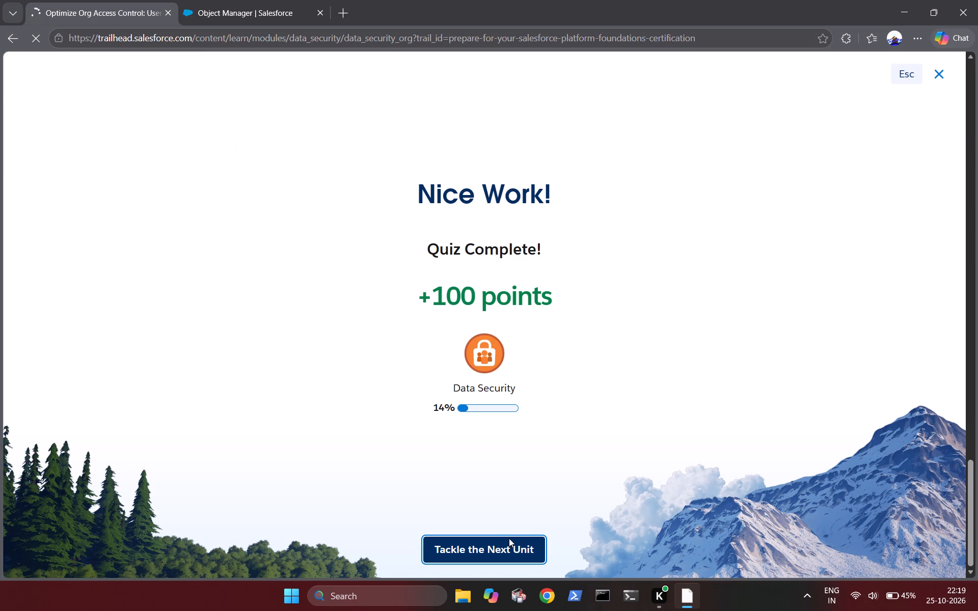
pyautogui.scroll(-12, 509, 538)
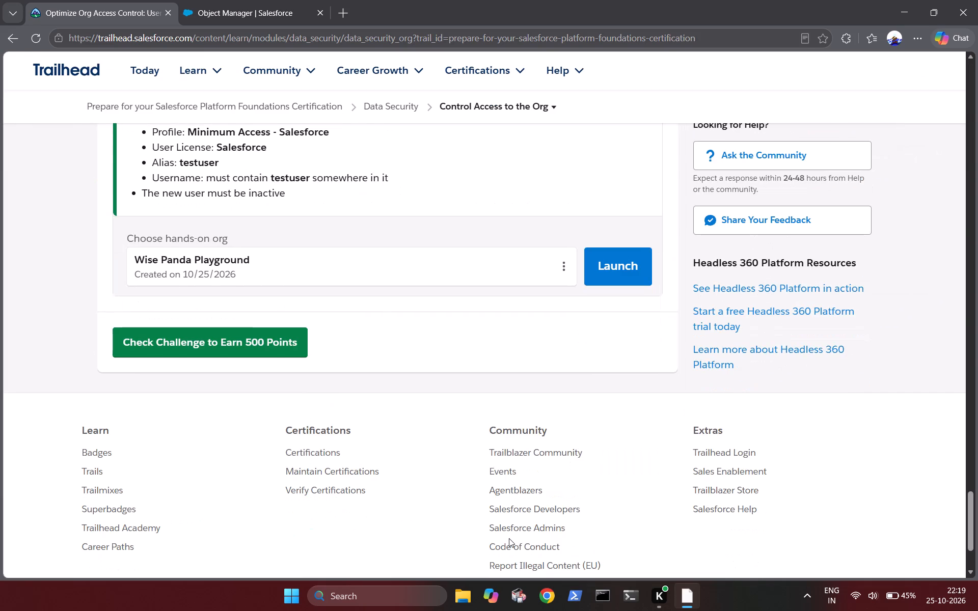
pyautogui.scroll(3, 509, 538)
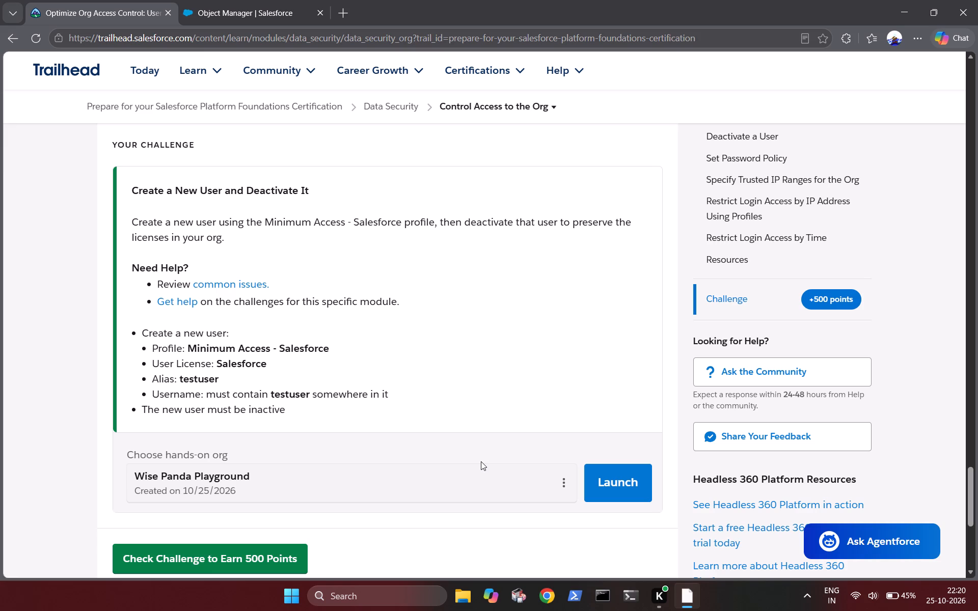
# Launch the Wise Panda Playground in place of the old Object Manager page and open its Setup.
pyautogui.click(610, 491)
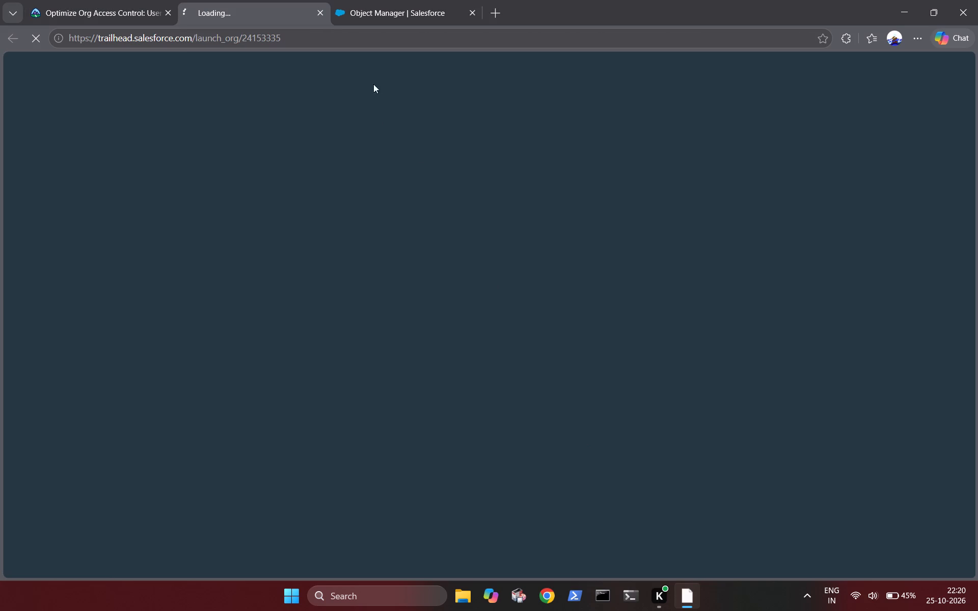
pyautogui.click(472, 15)
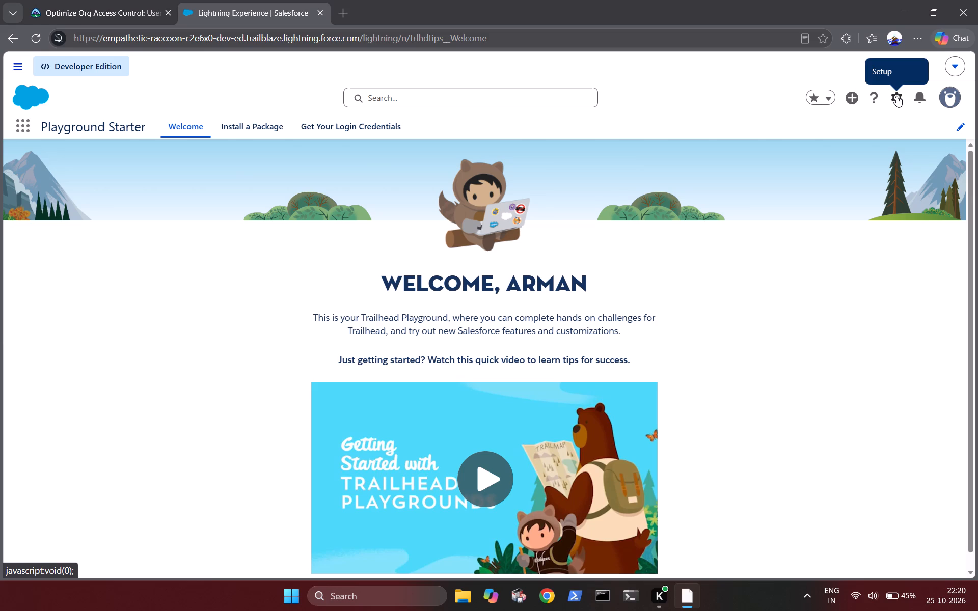
pyautogui.click(896, 96)
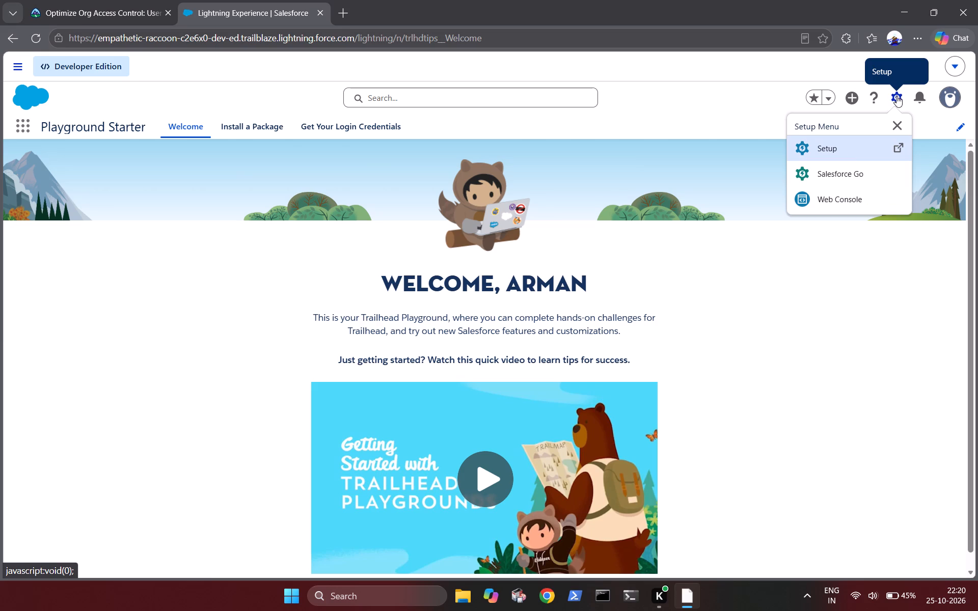
pyautogui.click(849, 146)
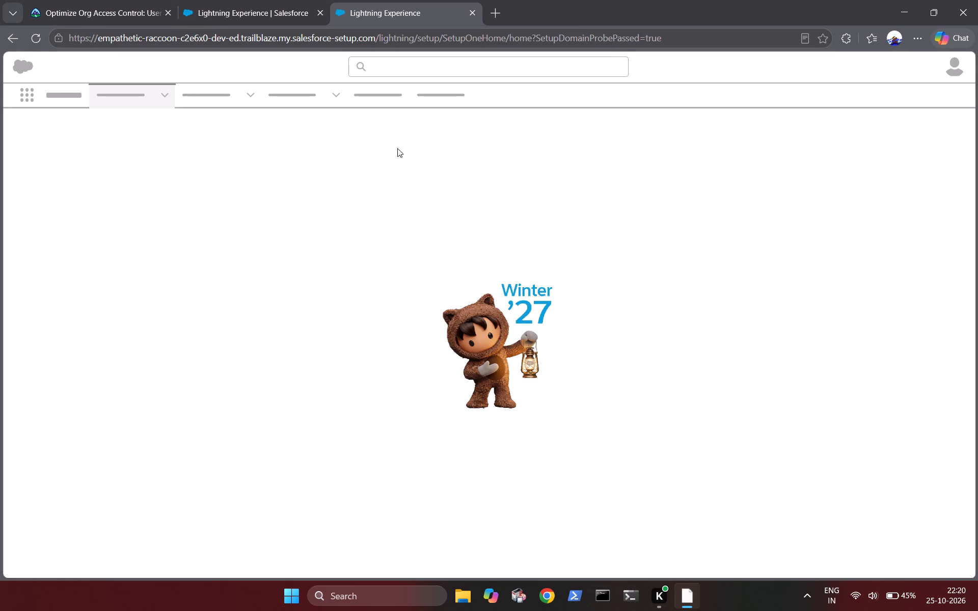
# Search Setup for "user" and open the Users page.
pyautogui.click(83, 156)
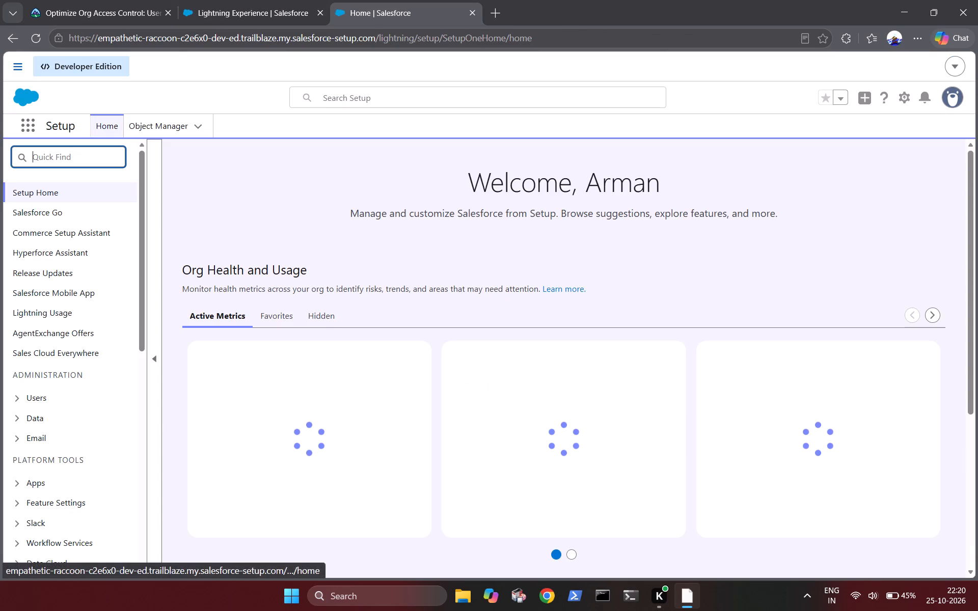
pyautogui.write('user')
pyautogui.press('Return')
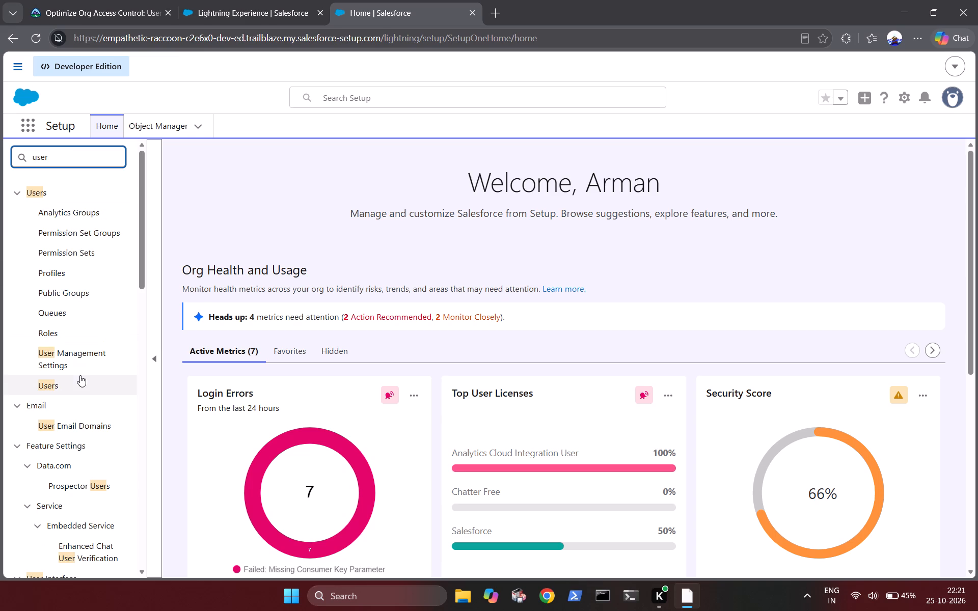
pyautogui.click(55, 383)
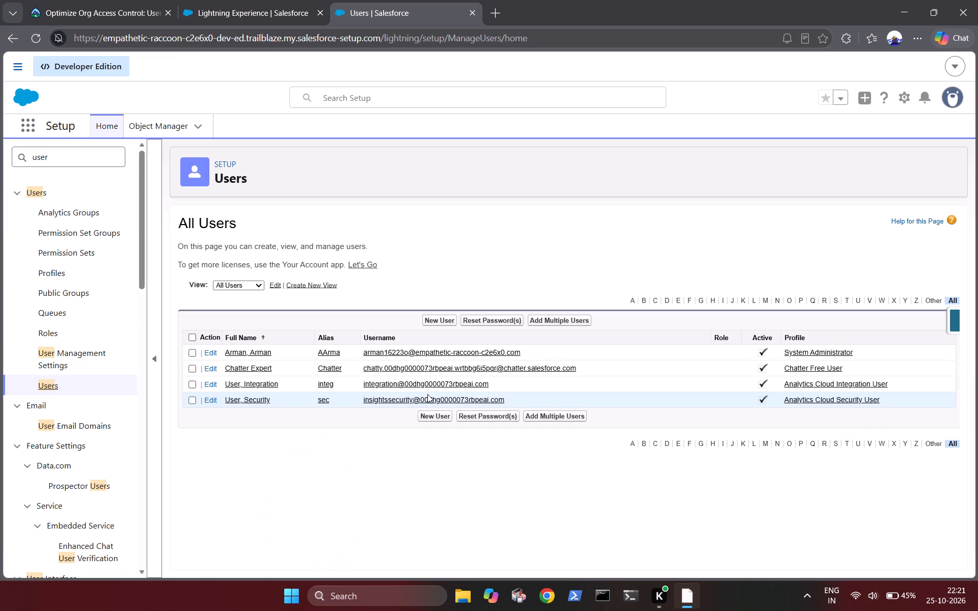
# Start a new user record and enter the user's first name and last name.
pyautogui.click(449, 315)
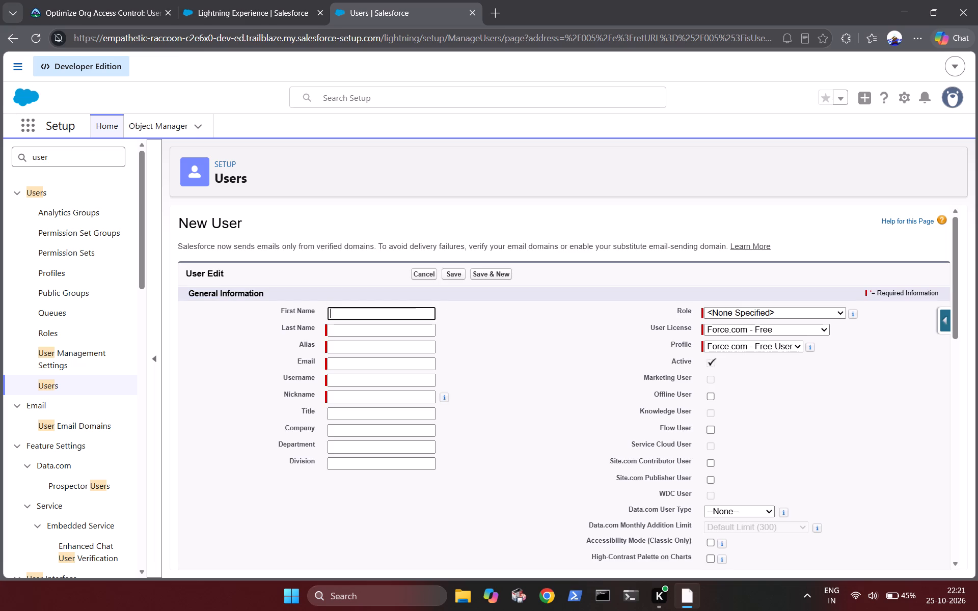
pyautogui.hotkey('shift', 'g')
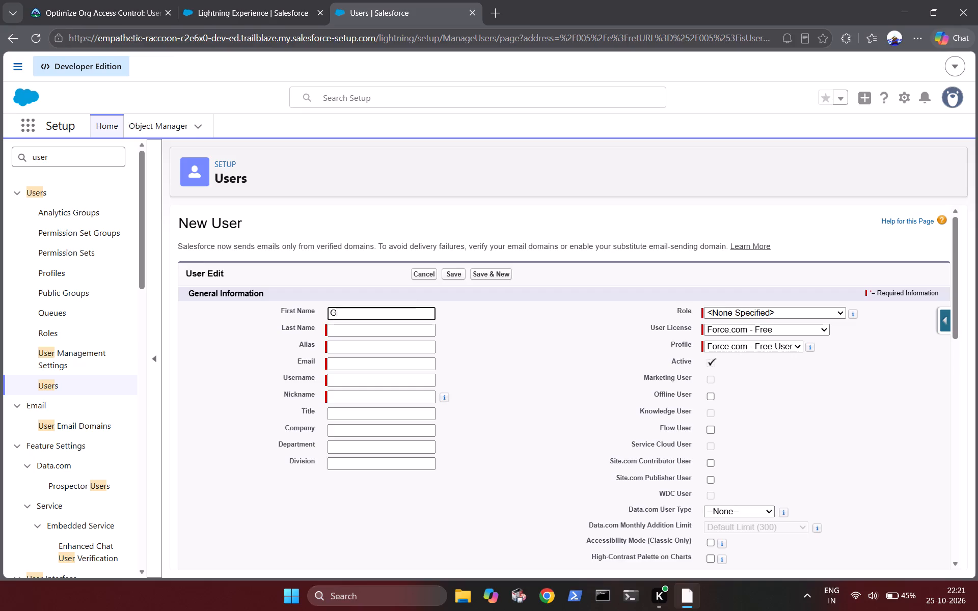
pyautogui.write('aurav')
pyautogui.click(369, 328)
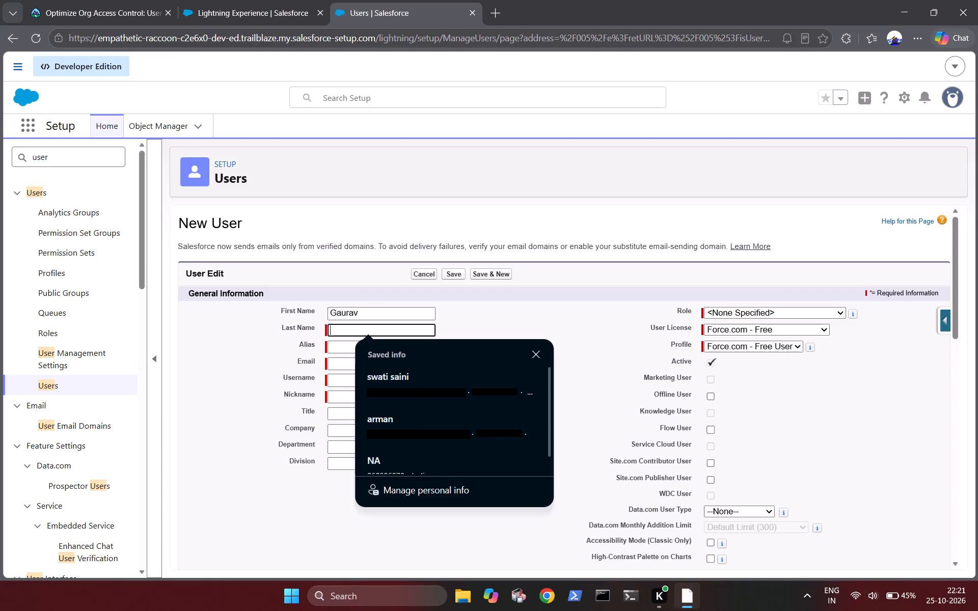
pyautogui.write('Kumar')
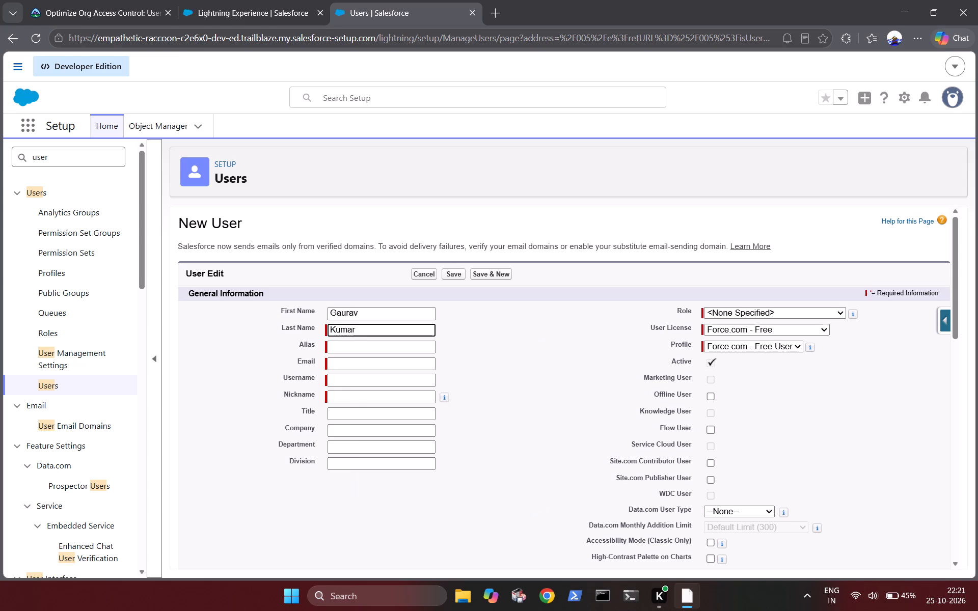
# Copy the required alias from the Trailhead challenge and set the new user's alias to testuser.
pyautogui.click(99, 0)
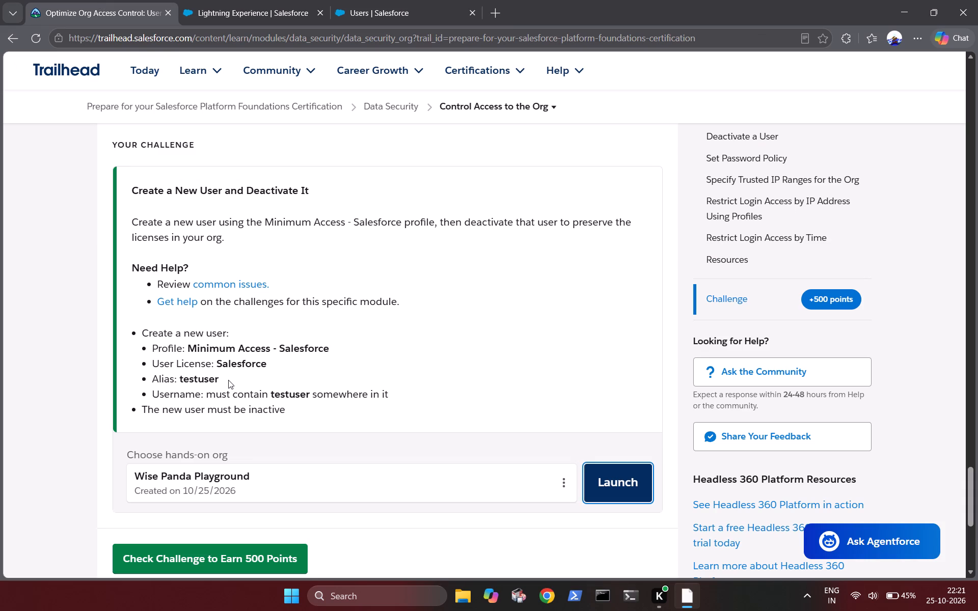
pyautogui.moveTo(228, 380); pyautogui.dragTo(180, 382)
pyautogui.hotkey('ctrl', 'c')
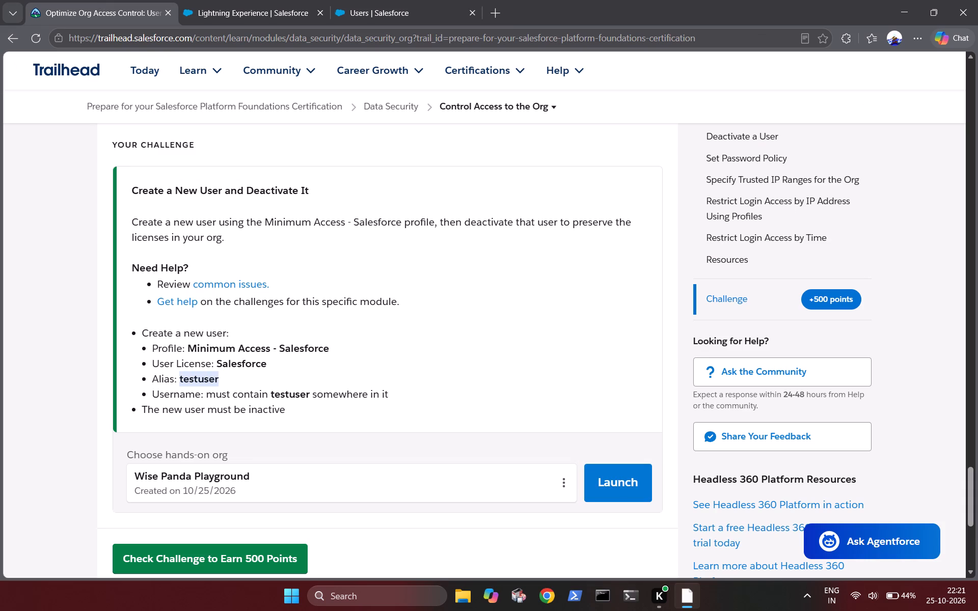
pyautogui.click(288, 5)
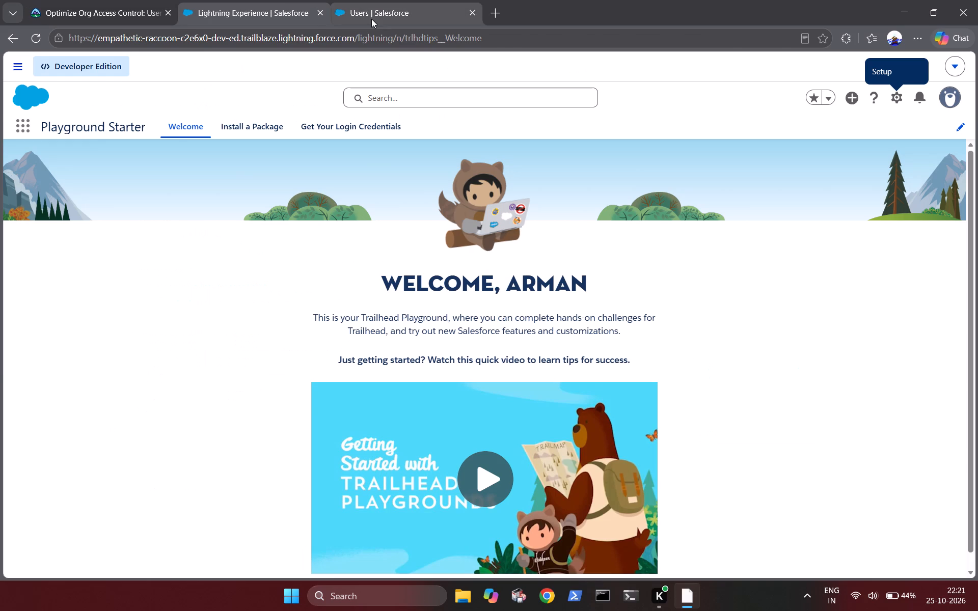
pyautogui.click(371, 19)
pyautogui.click(363, 351)
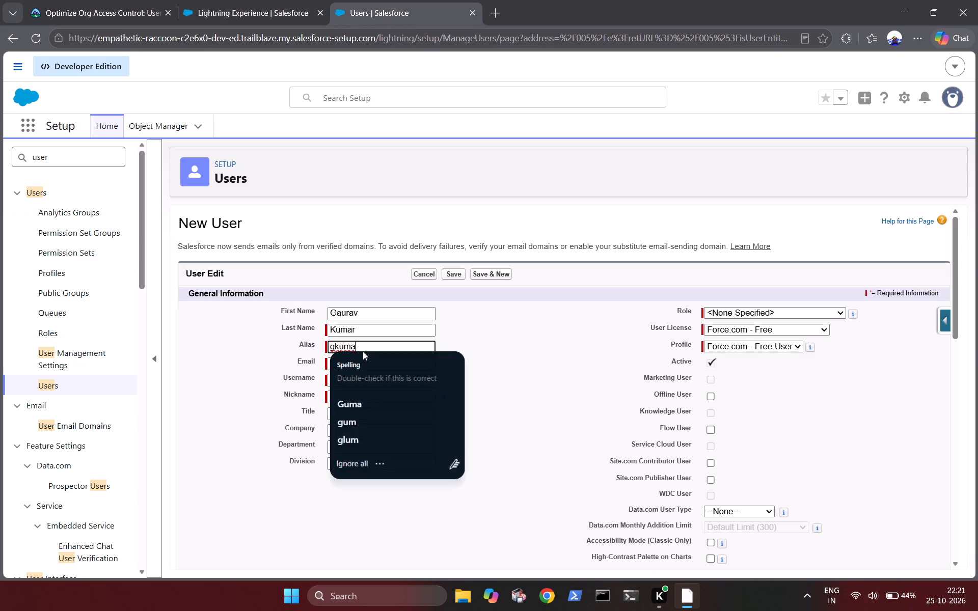
pyautogui.press('BackSpace')
pyautogui.press('BackSpace')
pyautogui.press('BackSpace')
pyautogui.press('BackSpace')
pyautogui.press('BackSpace')
pyautogui.press('BackSpace')
pyautogui.press('BackSpace')
pyautogui.press('BackSpace')
pyautogui.press('BackSpace')
pyautogui.press('BackSpace')
pyautogui.hotkey('ctrl', 'v')
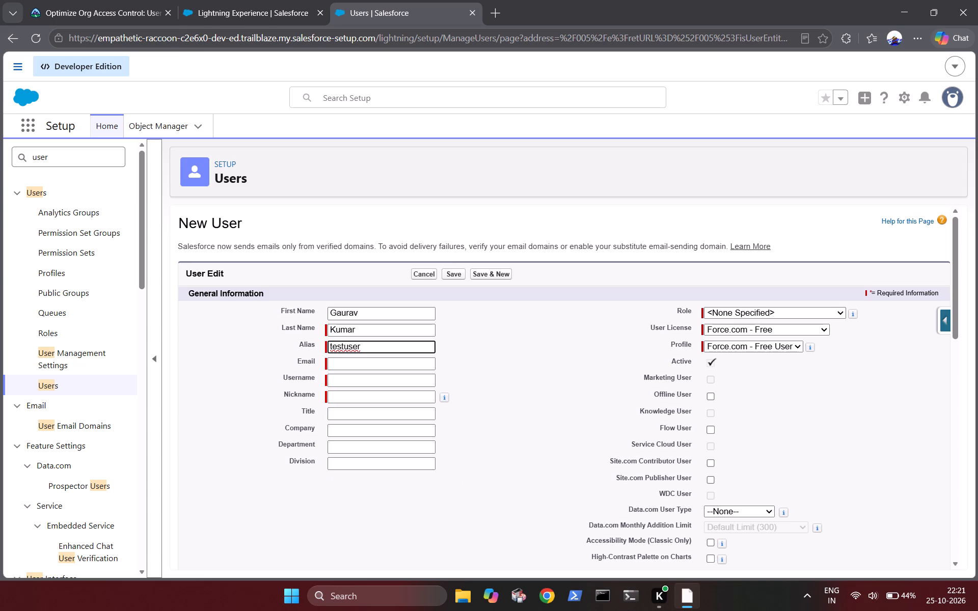
# Fill the username from a saved suggestion, adding a 0 to its number and correcting its spelling so it contains testuser.
pyautogui.click(138, 0)
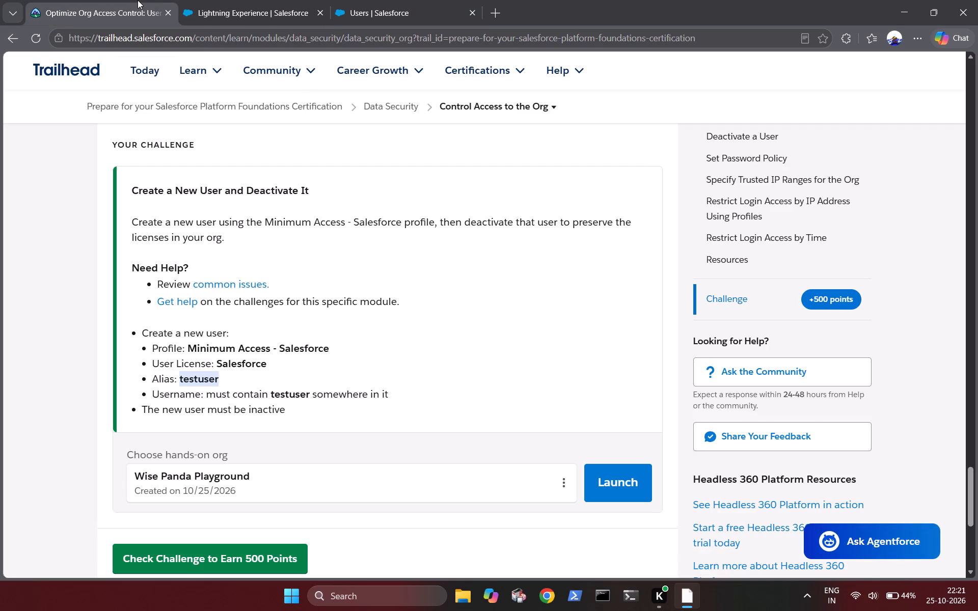
pyautogui.click(204, 2)
pyautogui.click(406, 8)
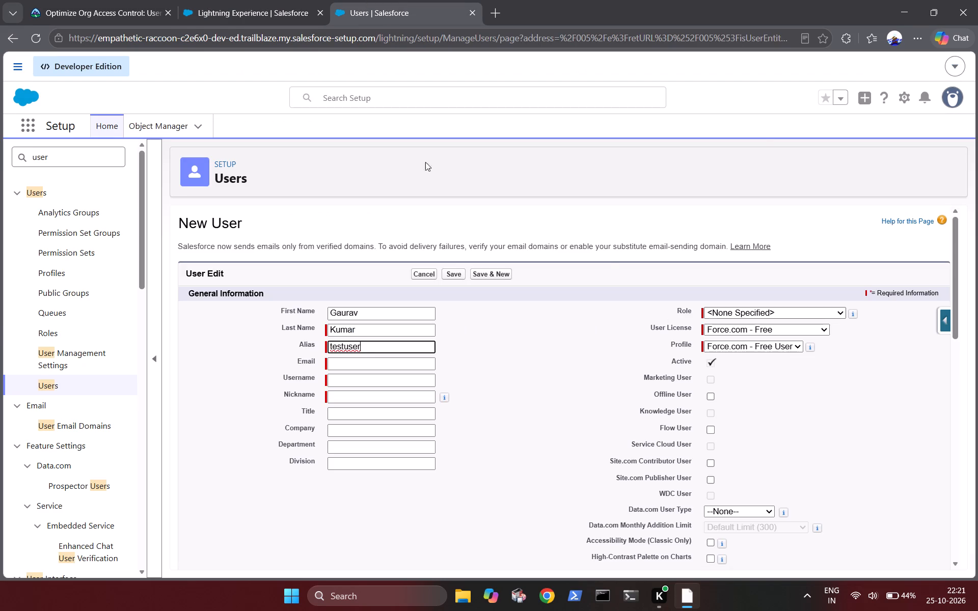
pyautogui.click(70, 0)
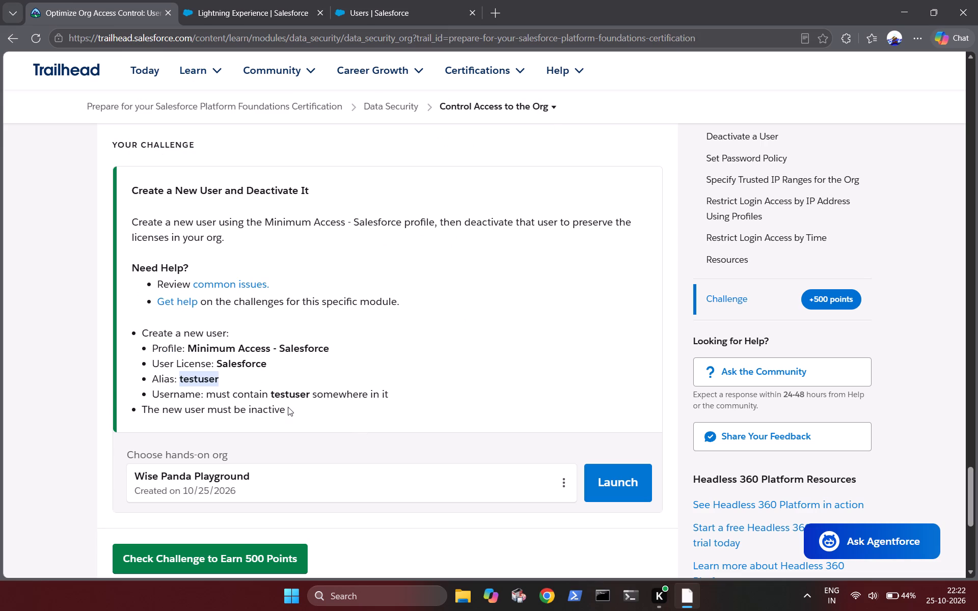
pyautogui.click(263, 7)
pyautogui.click(373, 1)
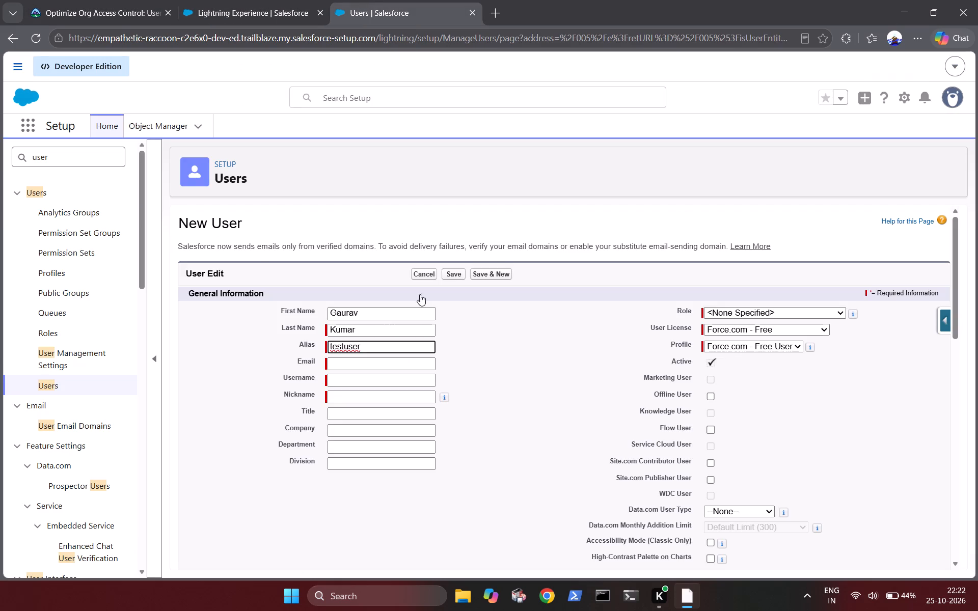
pyautogui.click(351, 376)
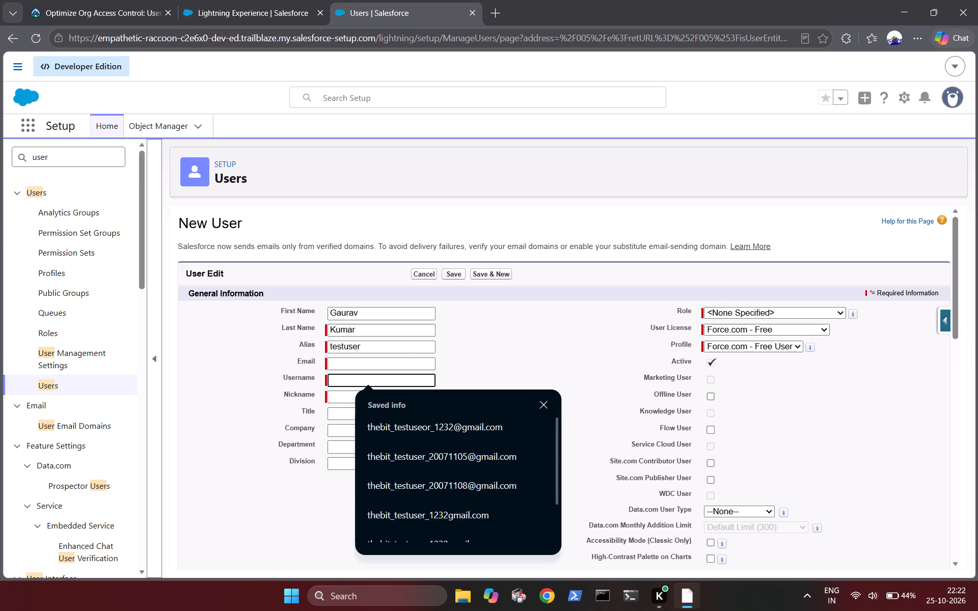
pyautogui.click(401, 422)
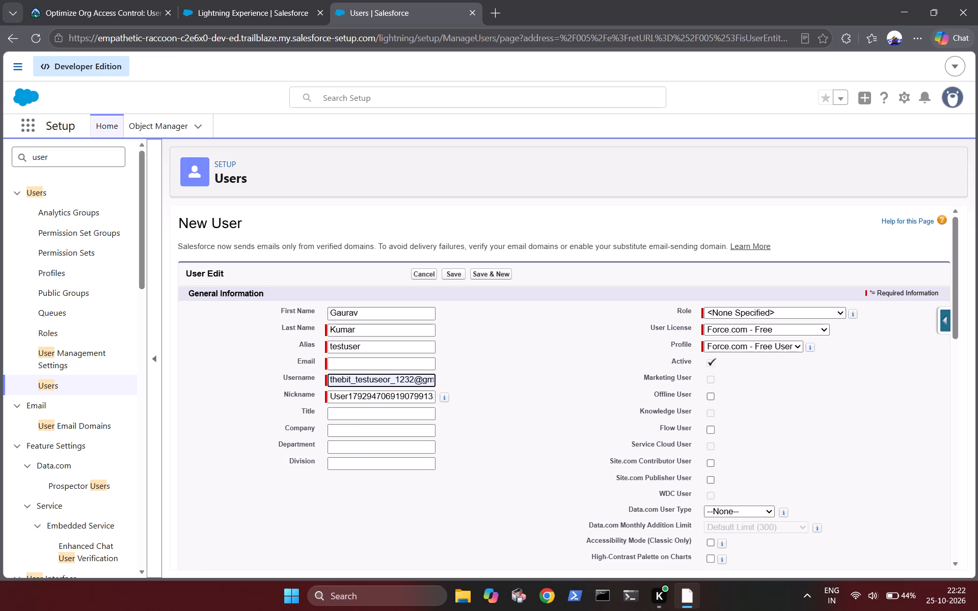
pyautogui.click(408, 381)
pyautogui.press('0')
pyautogui.click(388, 379)
pyautogui.press('BackSpace')
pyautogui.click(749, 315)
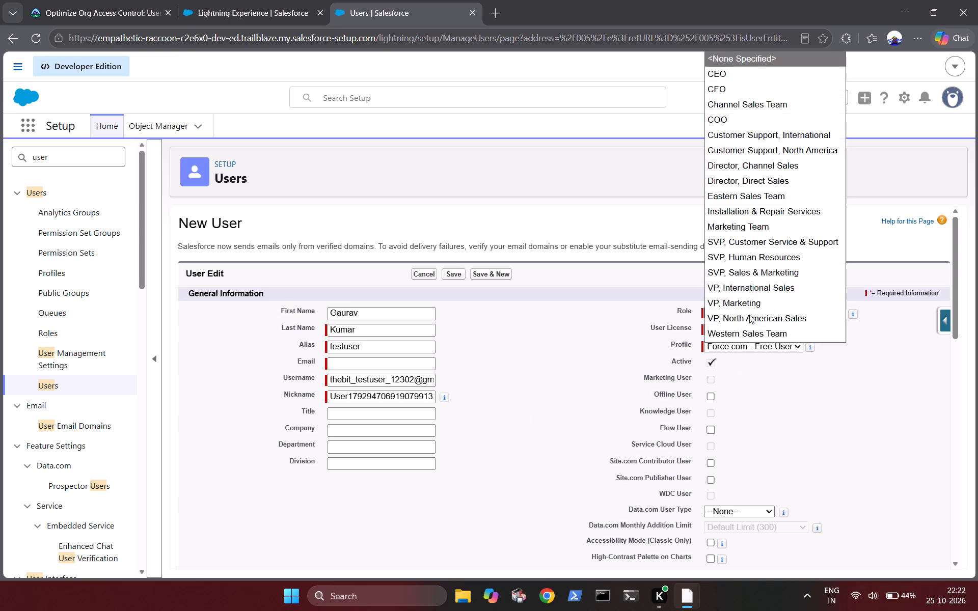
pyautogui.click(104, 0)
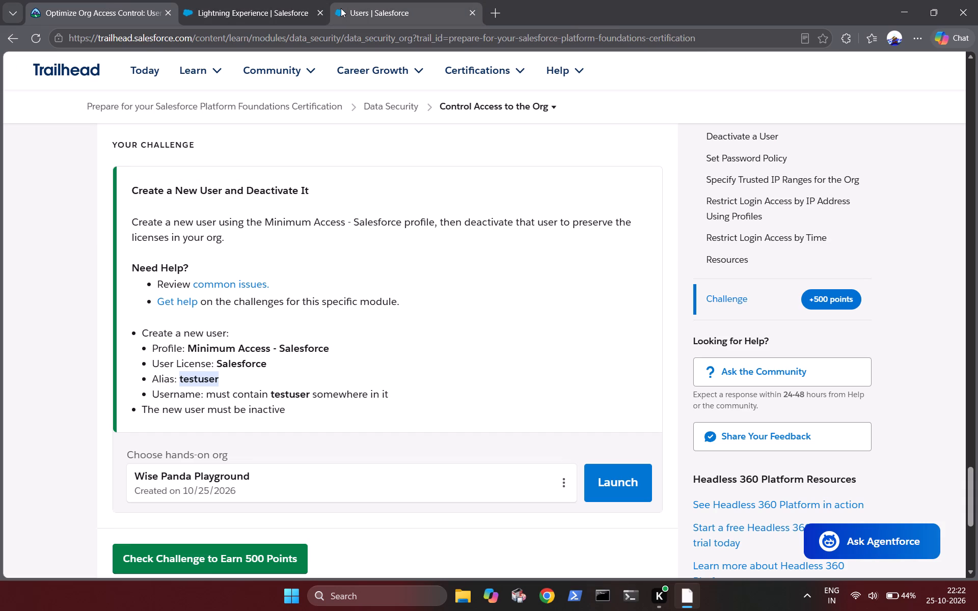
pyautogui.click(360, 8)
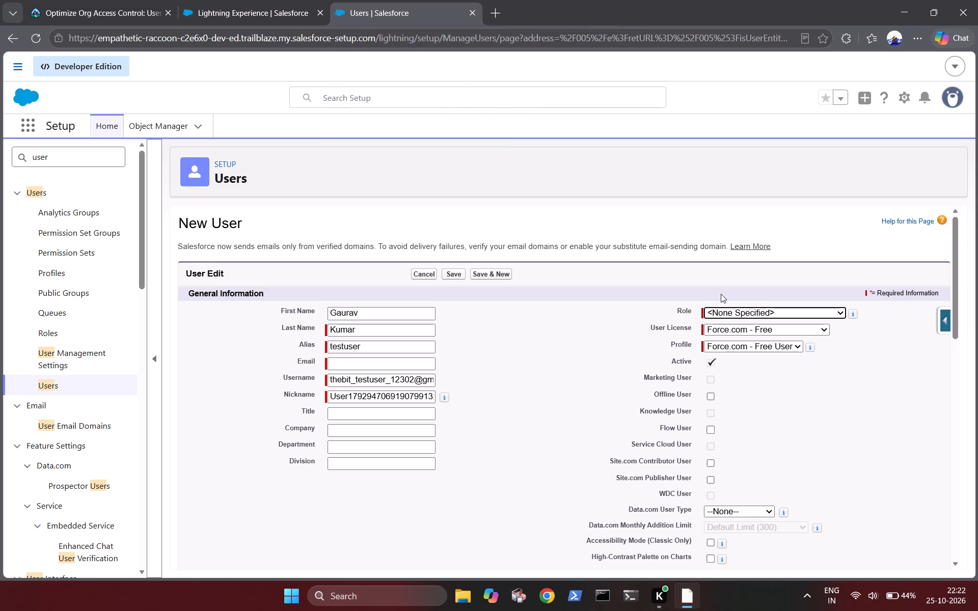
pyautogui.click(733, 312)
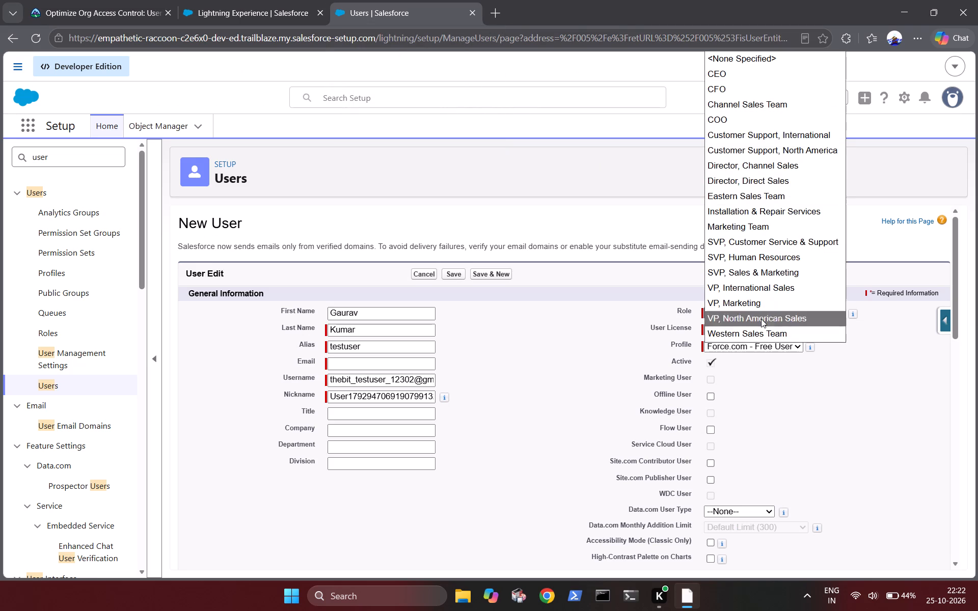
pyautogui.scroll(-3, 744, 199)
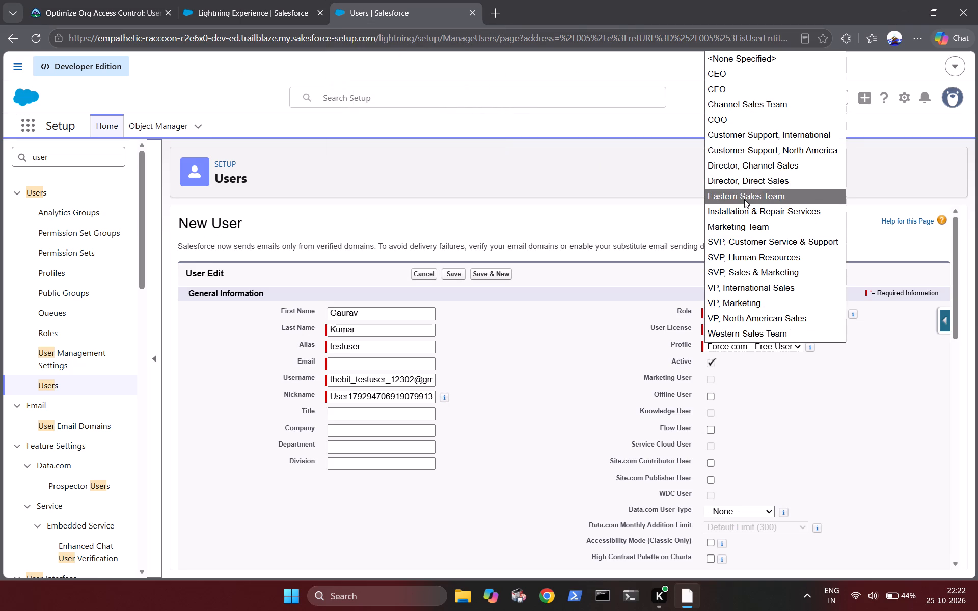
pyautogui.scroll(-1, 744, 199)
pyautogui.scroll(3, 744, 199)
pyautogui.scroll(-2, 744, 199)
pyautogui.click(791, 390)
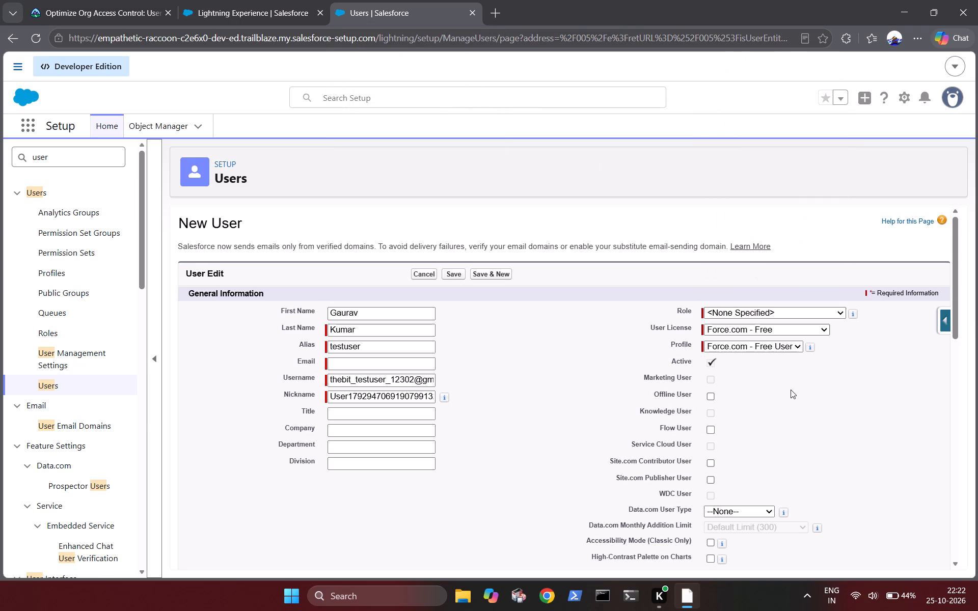
# Set the user license to Salesforce and the profile to Minimum Access - Salesforce, as the challenge requires.
pyautogui.click(783, 331)
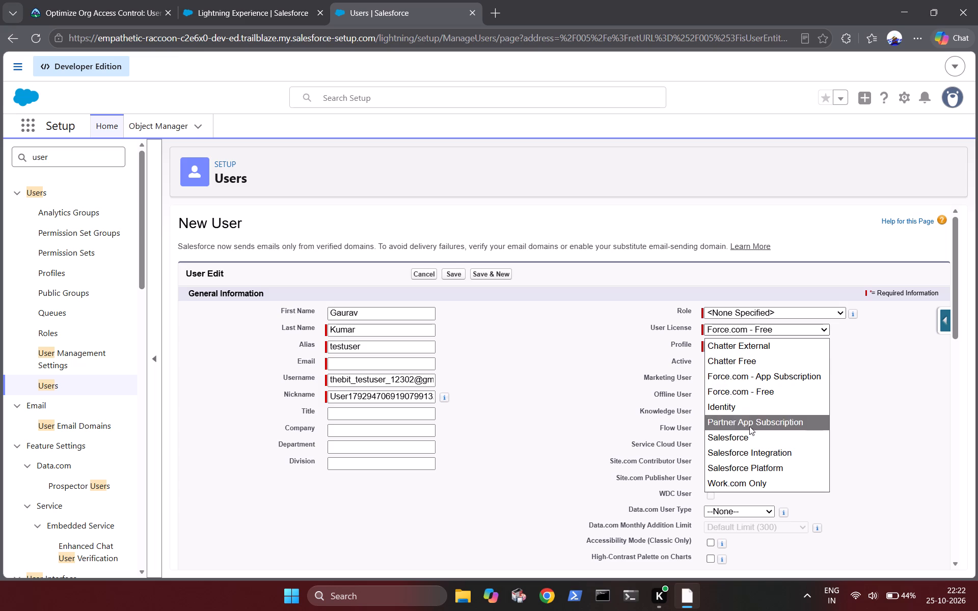
pyautogui.click(743, 440)
pyautogui.click(773, 312)
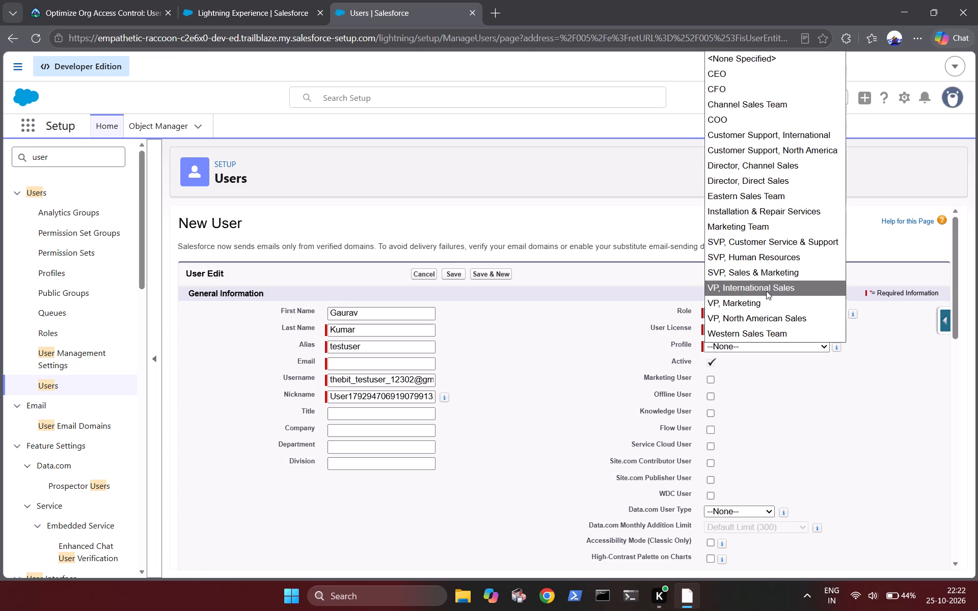
pyautogui.click(152, 9)
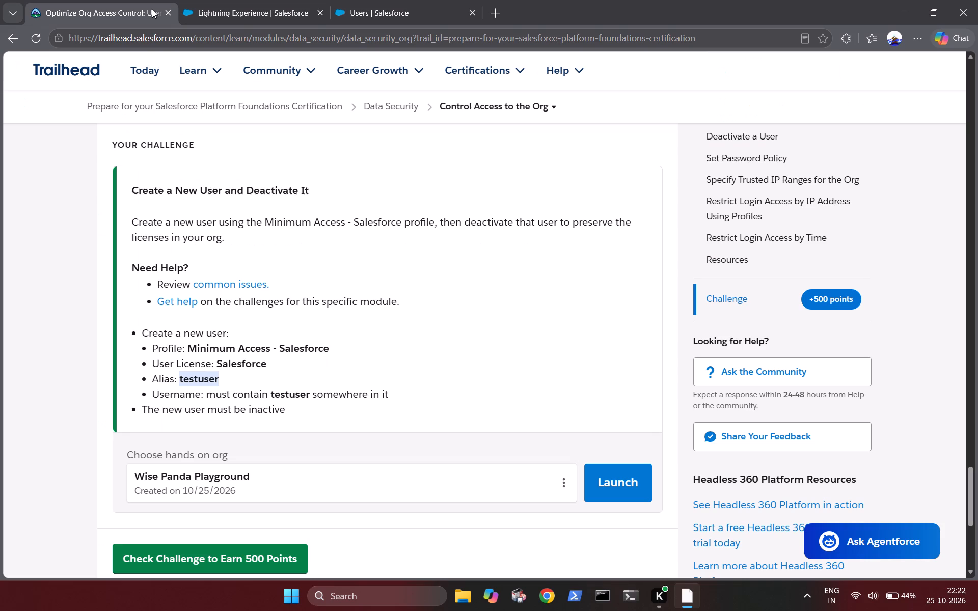
pyautogui.click(387, 5)
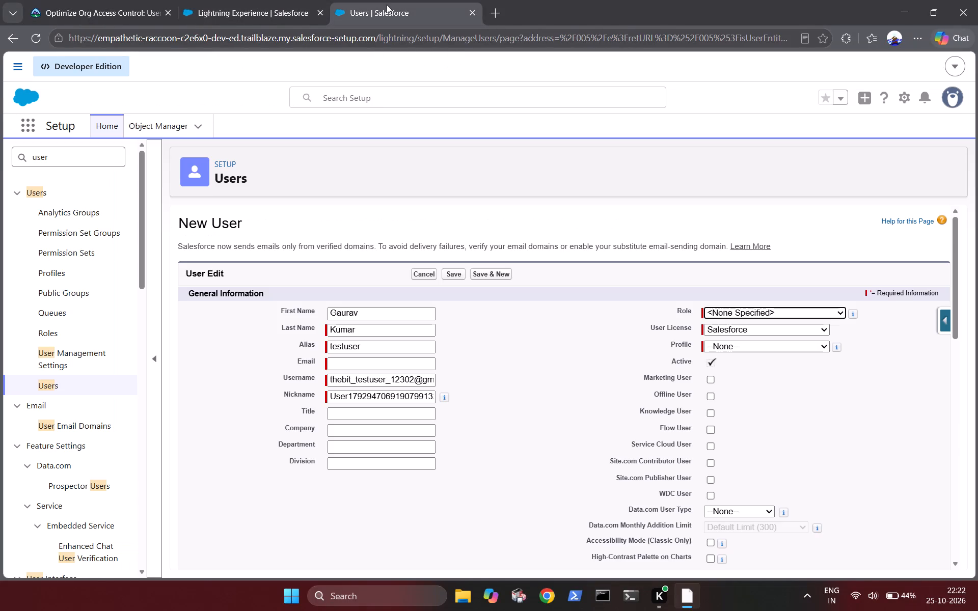
pyautogui.click(747, 348)
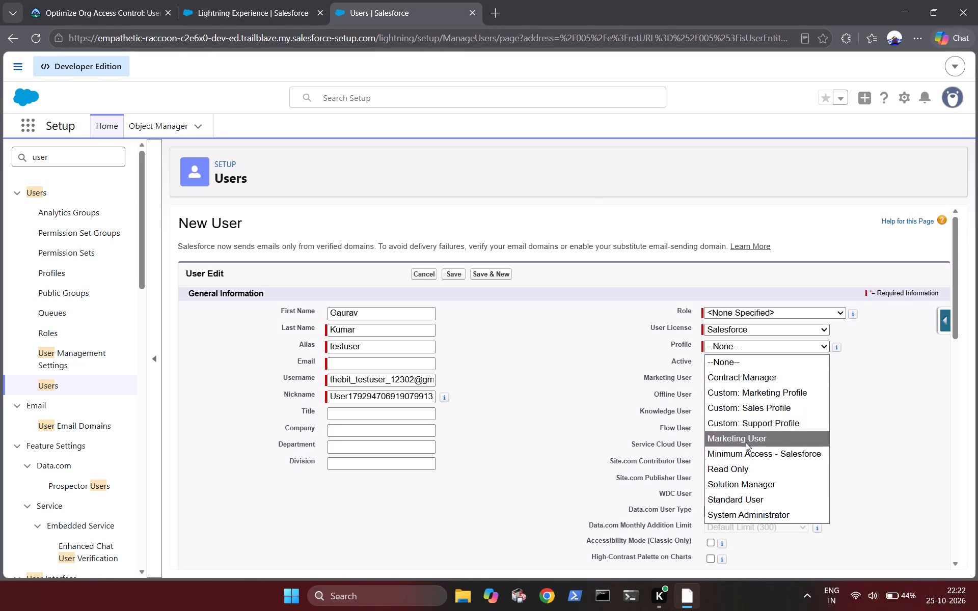
pyautogui.click(747, 452)
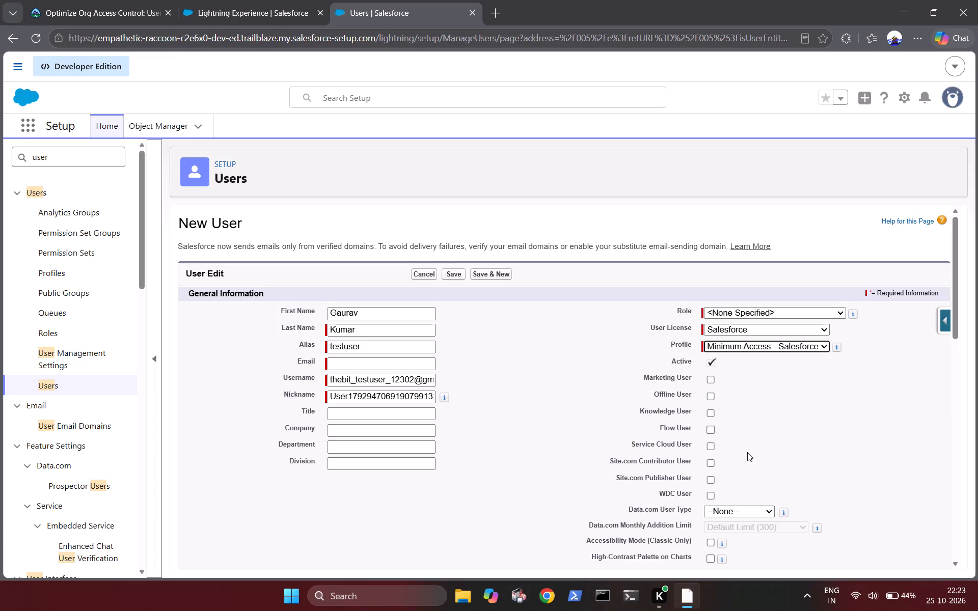
# Fill in the new user's email address from the saved suggestions.
pyautogui.click(380, 364)
pyautogui.scroll(-1, 380, 364)
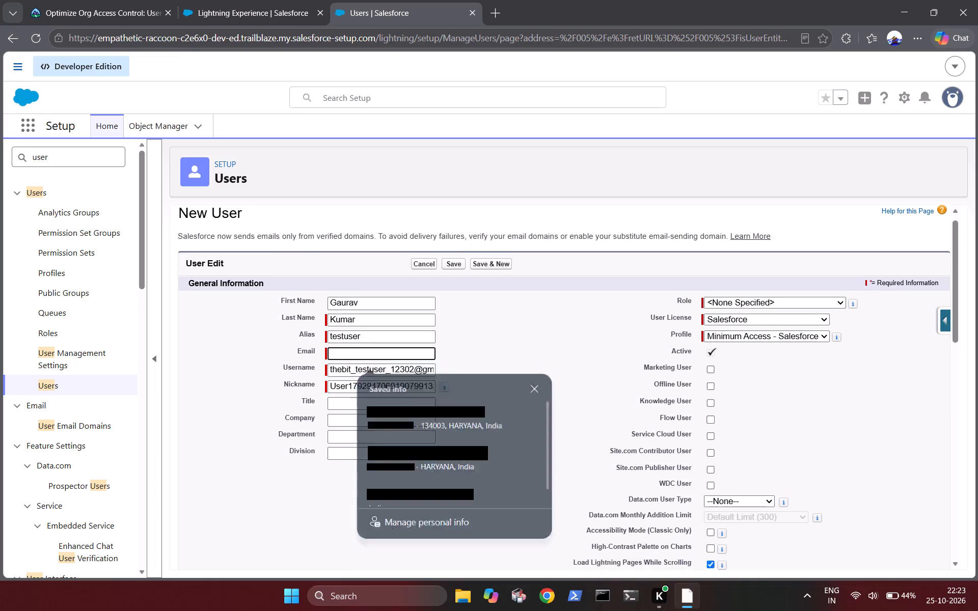
pyautogui.scroll(-1, 380, 364)
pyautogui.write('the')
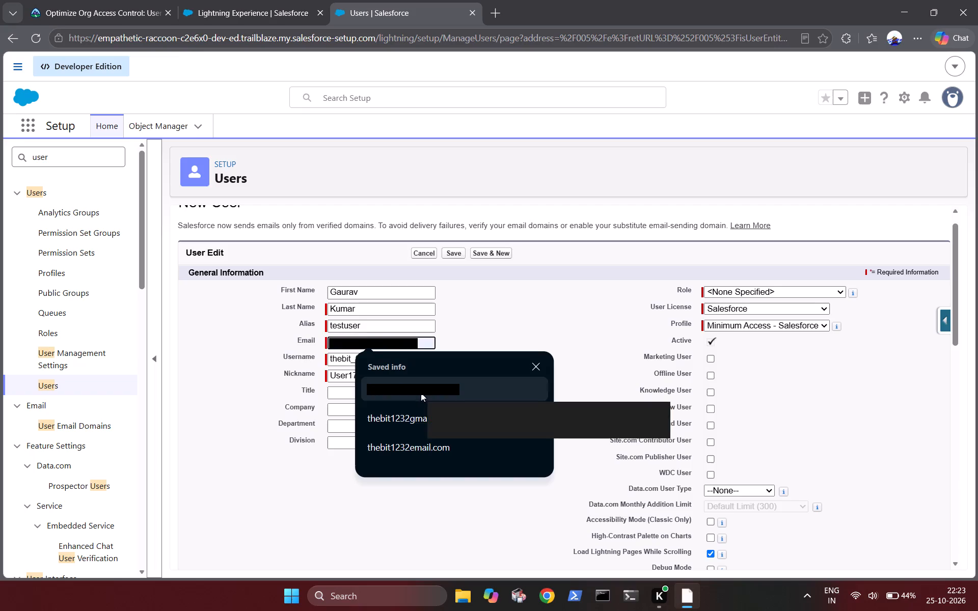
pyautogui.click(421, 393)
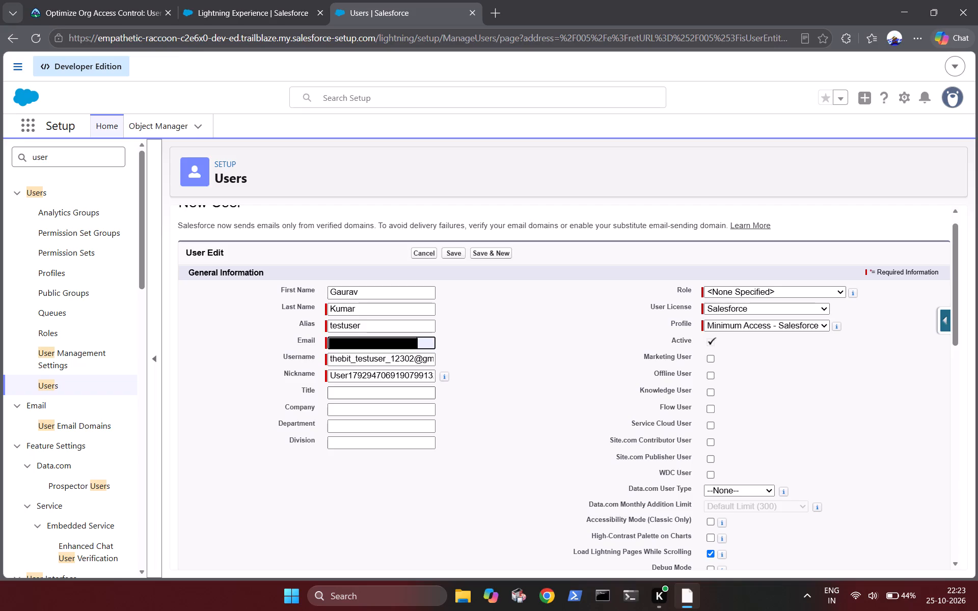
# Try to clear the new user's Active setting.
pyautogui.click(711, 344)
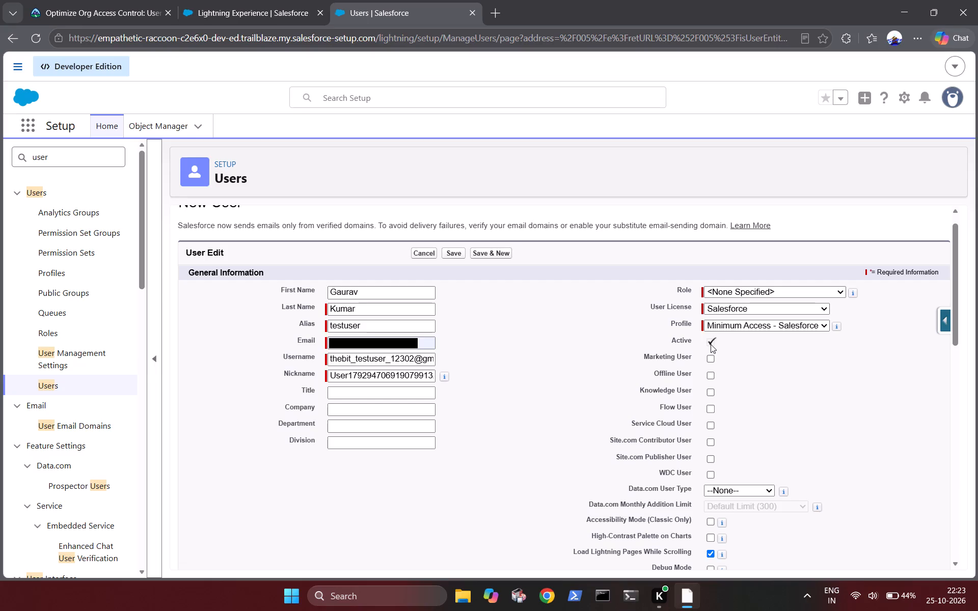
# Recheck the challenge requirements and save the new user record.
pyautogui.click(142, 0)
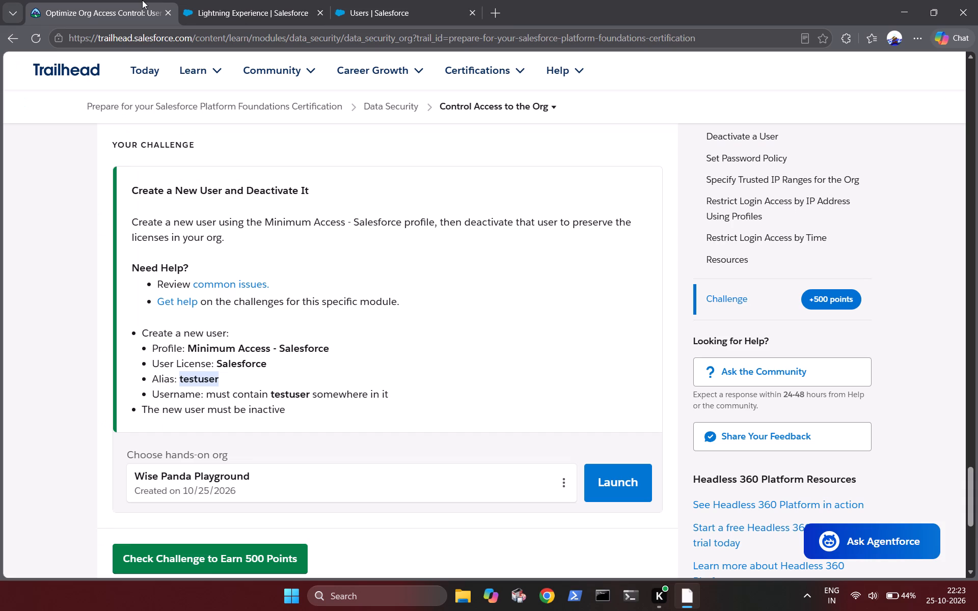
pyautogui.click(380, 9)
pyautogui.scroll(-1, 769, 343)
pyautogui.scroll(4, 600, 337)
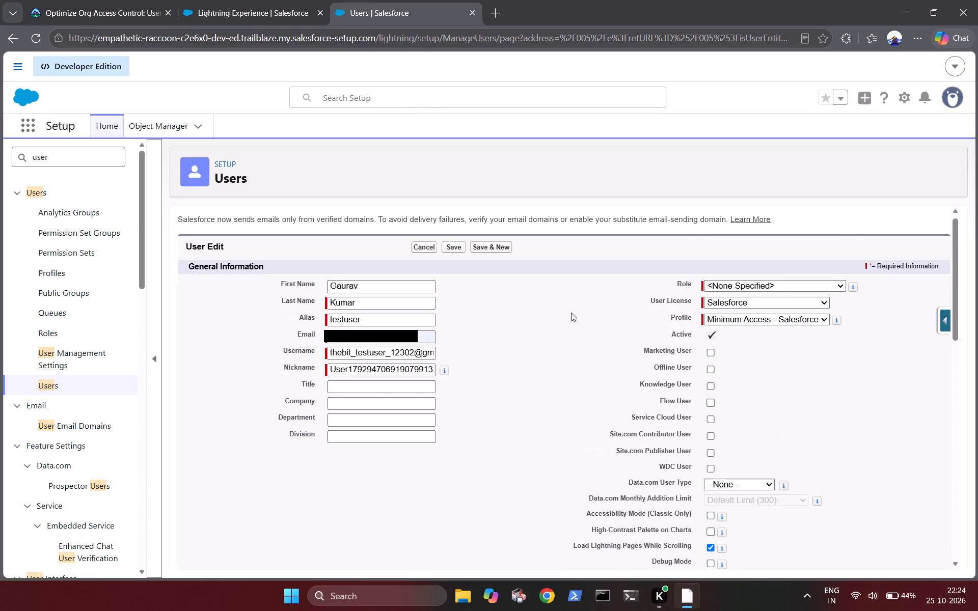
pyautogui.click(448, 273)
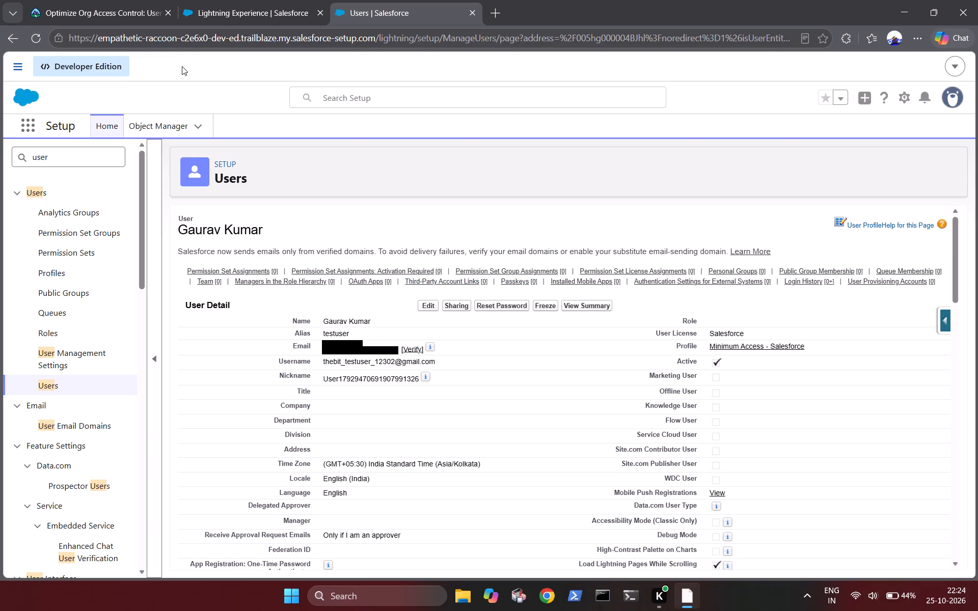
# Review the challenge requirements again and return to the saved user's detail page.
pyautogui.click(68, 0)
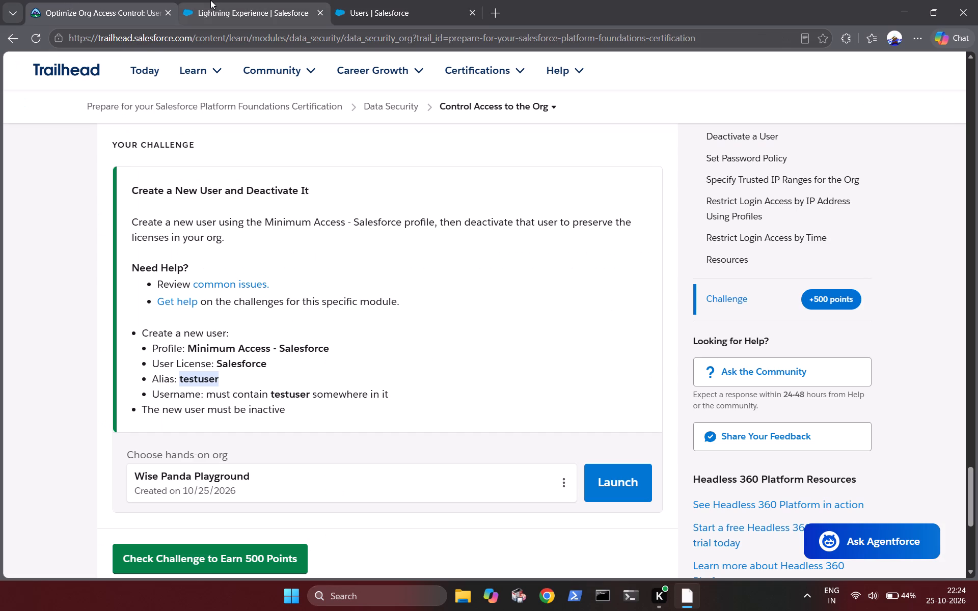
pyautogui.click(225, 5)
pyautogui.click(353, 4)
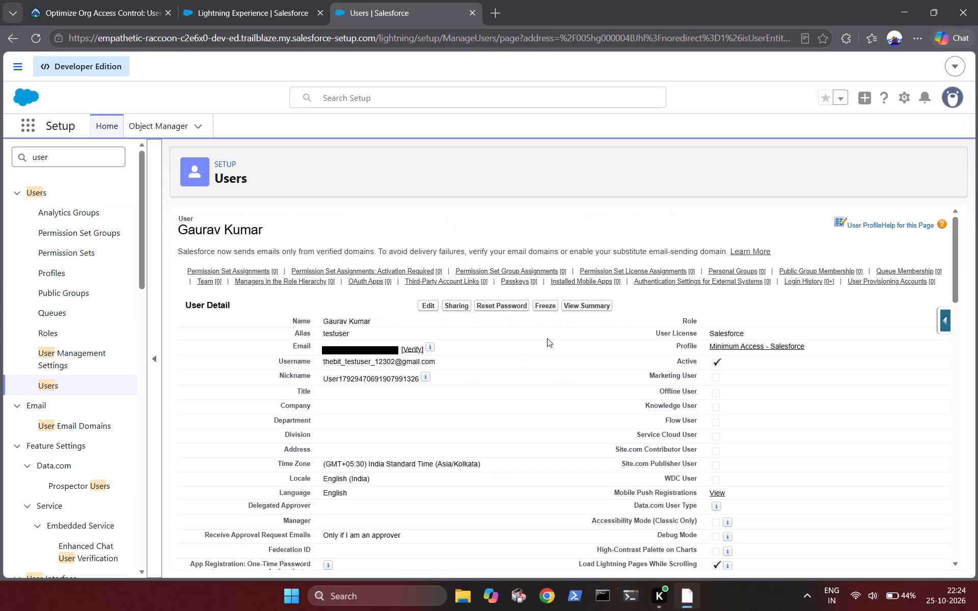
# Edit the testuser record to clear its Active setting, acknowledge the deactivation notice, and save the user.
pyautogui.click(430, 304)
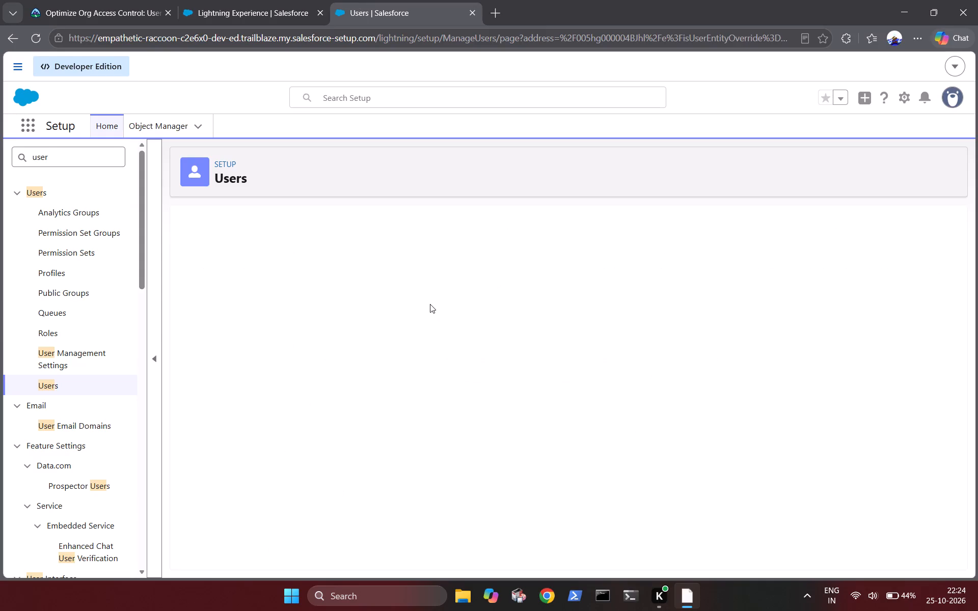
pyautogui.click(714, 370)
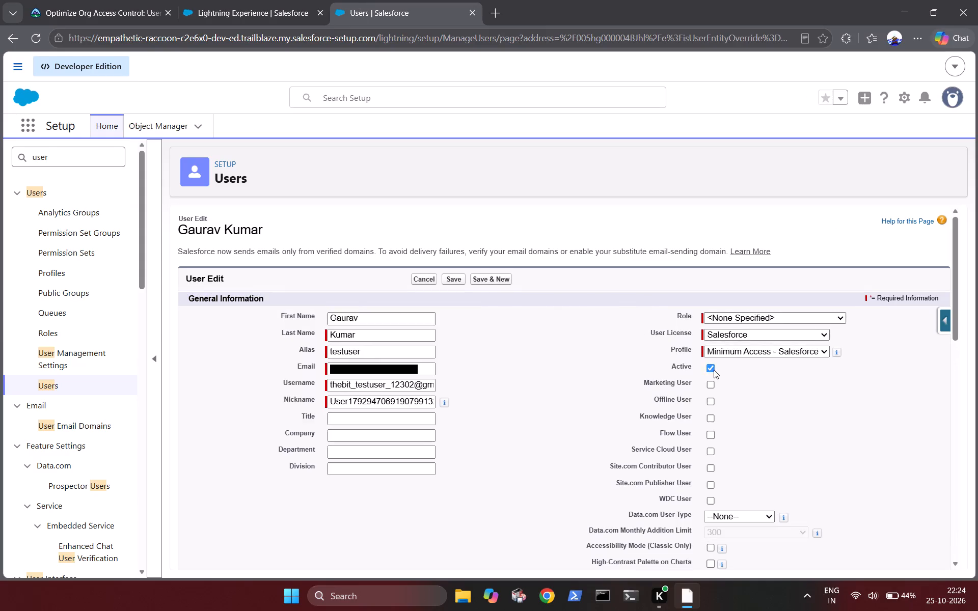
pyautogui.click(567, 350)
pyautogui.click(454, 274)
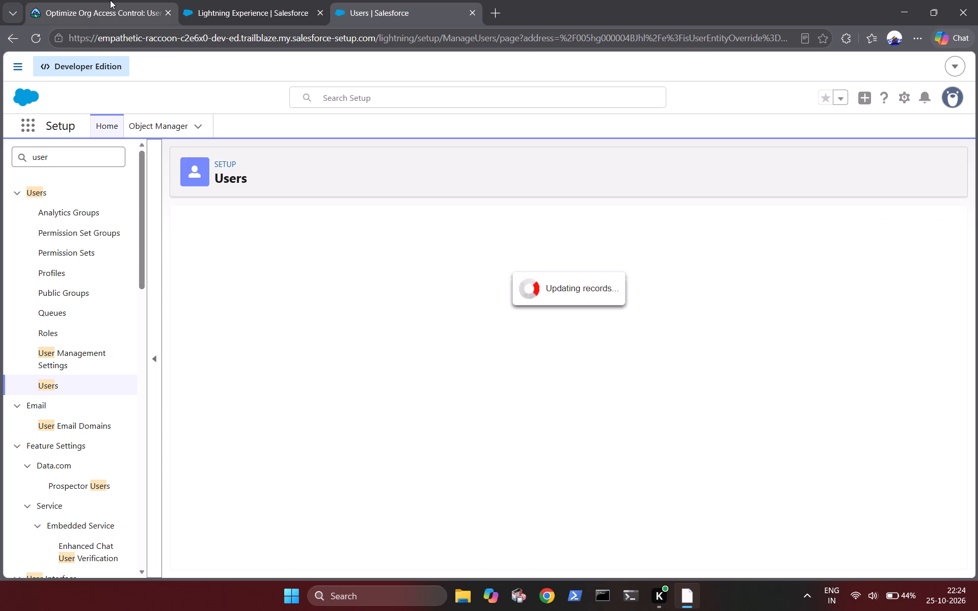
# Return to the Control Access to the Org unit and submit its Create a New User and Deactivate It challenge for checking.
pyautogui.click(110, 0)
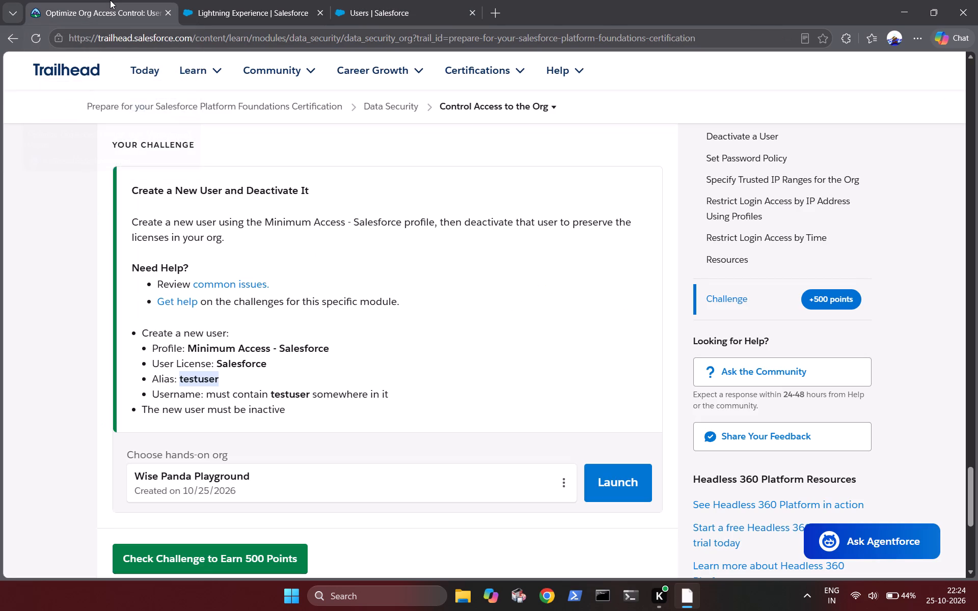
pyautogui.click(247, 553)
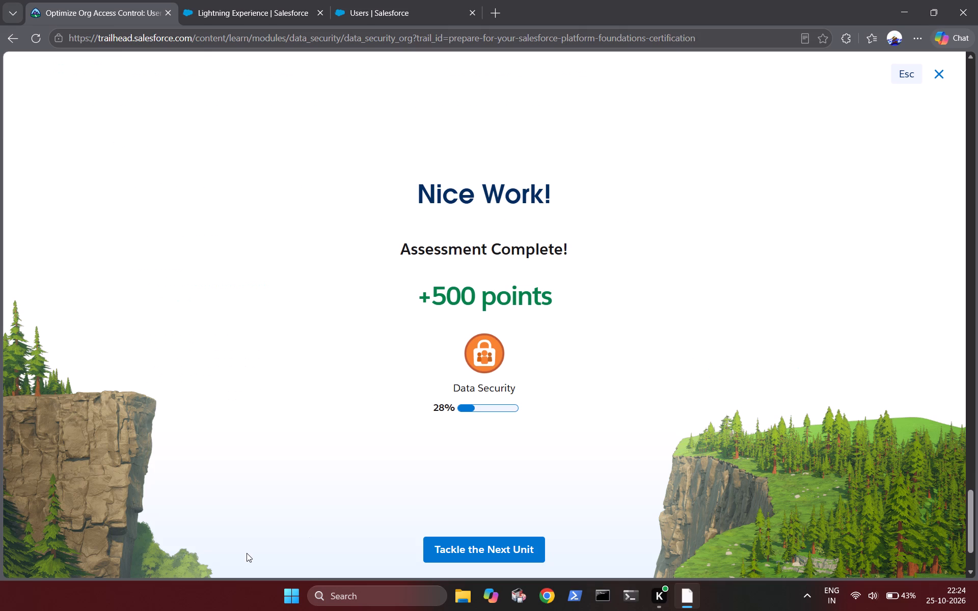
# Continue to the Control Access to Objects unit and go to its hands-on challenge about a permission set for Positions.
pyautogui.click(430, 552)
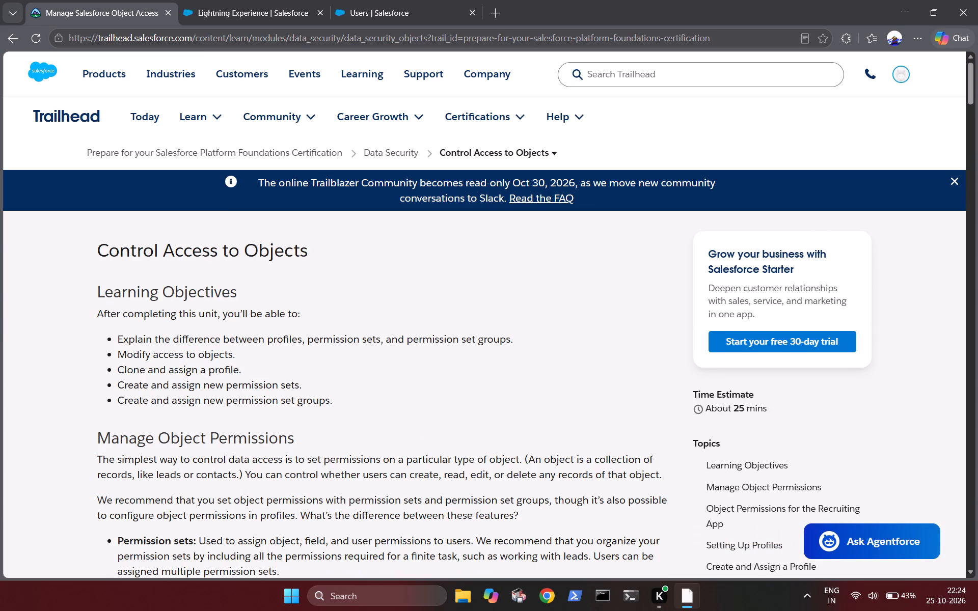
pyautogui.scroll(-12, 333, 522)
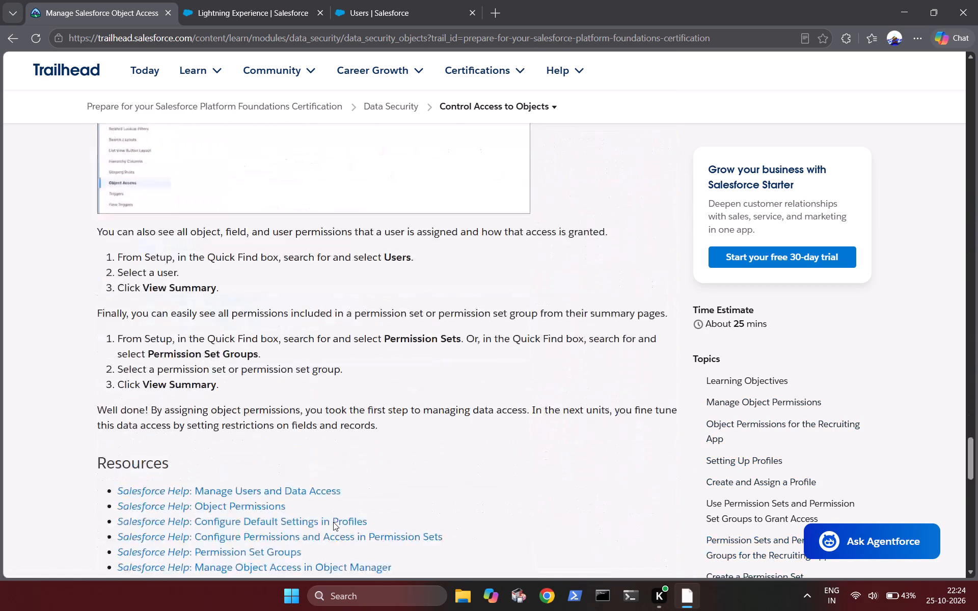
pyautogui.scroll(5, 333, 522)
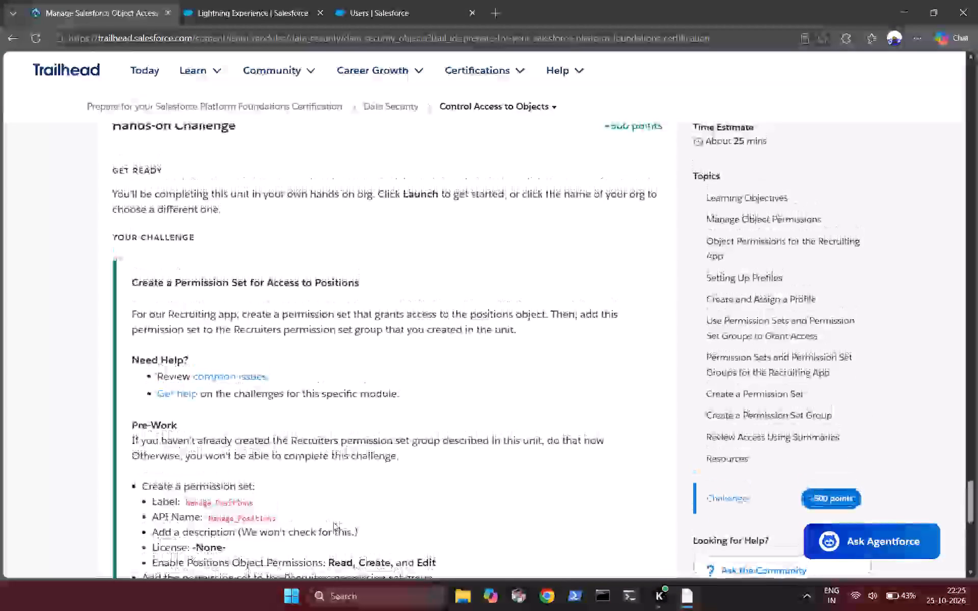
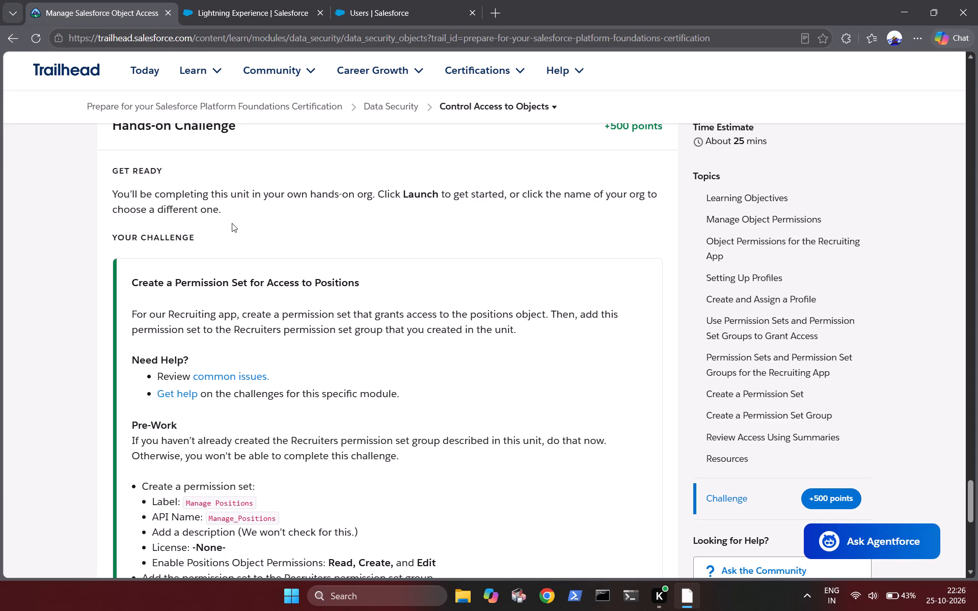
# Launch the Wise Panda Playground from the challenge, close the old Salesforce tabs, and open the org's Setup.
pyautogui.scroll(-3, 360, 297)
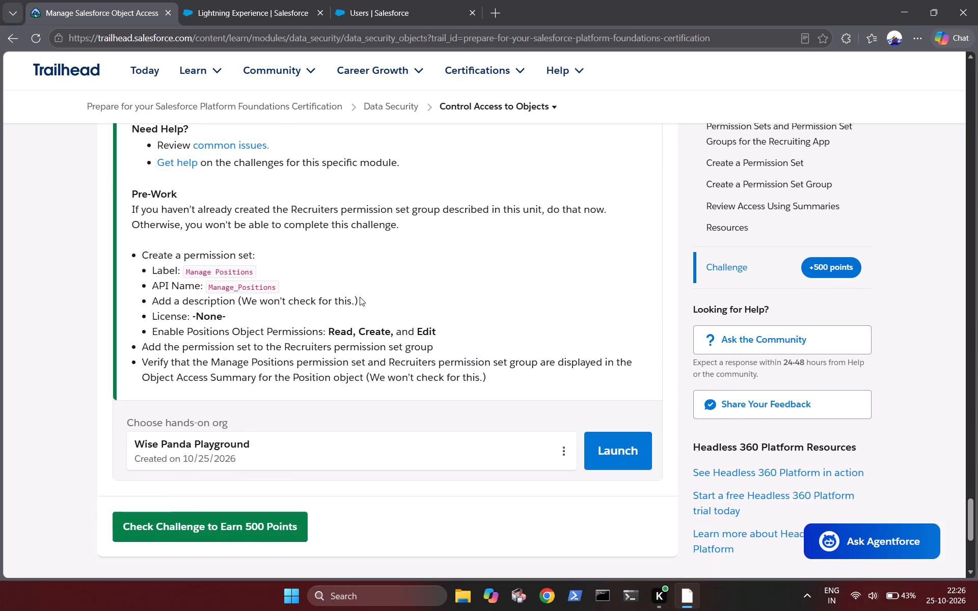
pyautogui.click(617, 433)
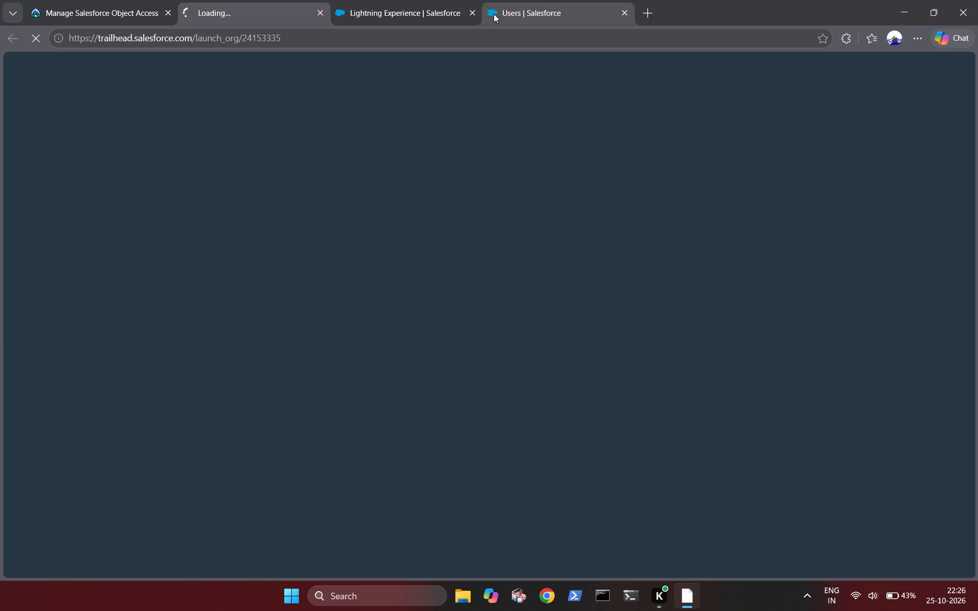
pyautogui.click(473, 11)
pyautogui.click(473, 11)
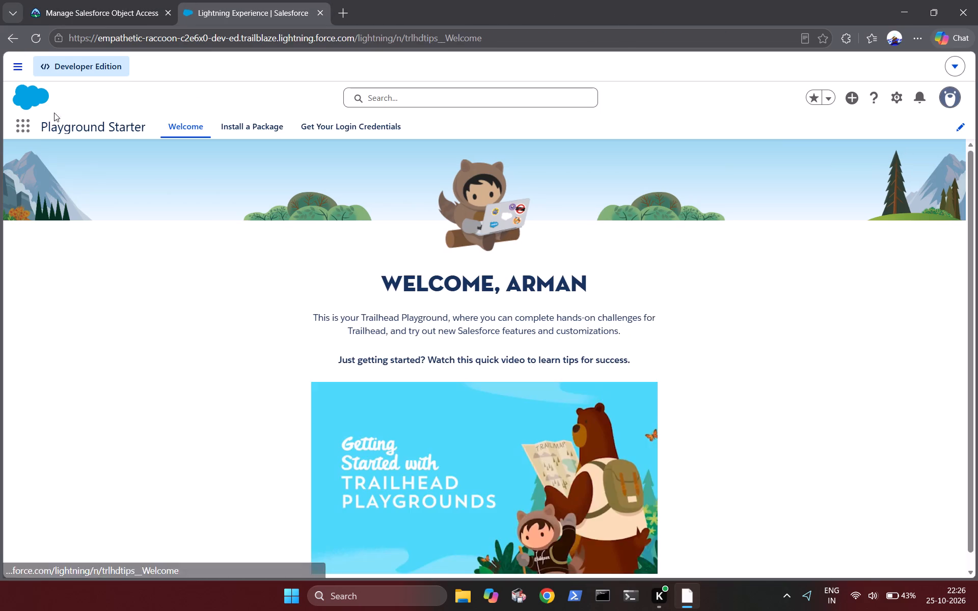
pyautogui.click(29, 129)
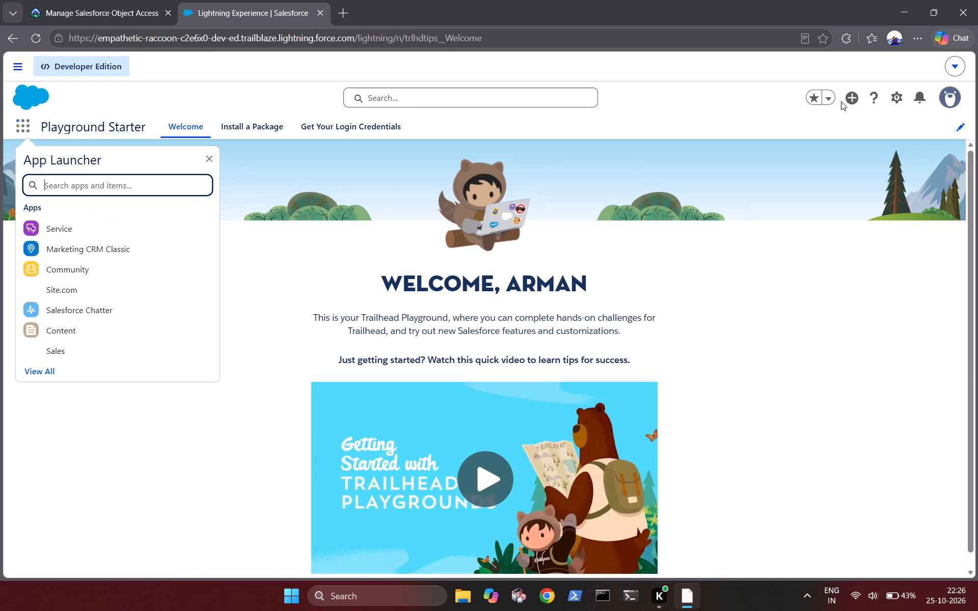
pyautogui.click(893, 93)
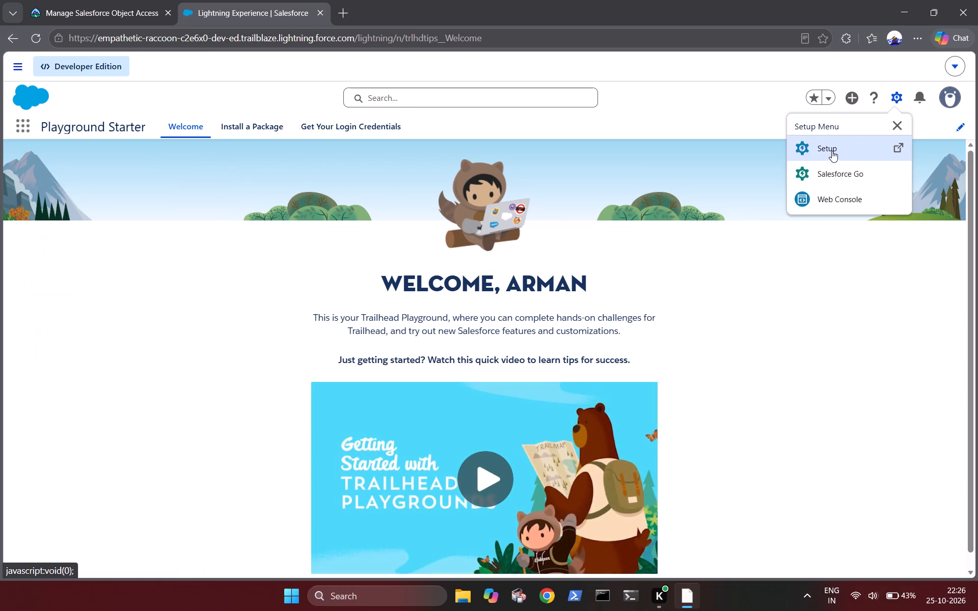
pyautogui.click(830, 152)
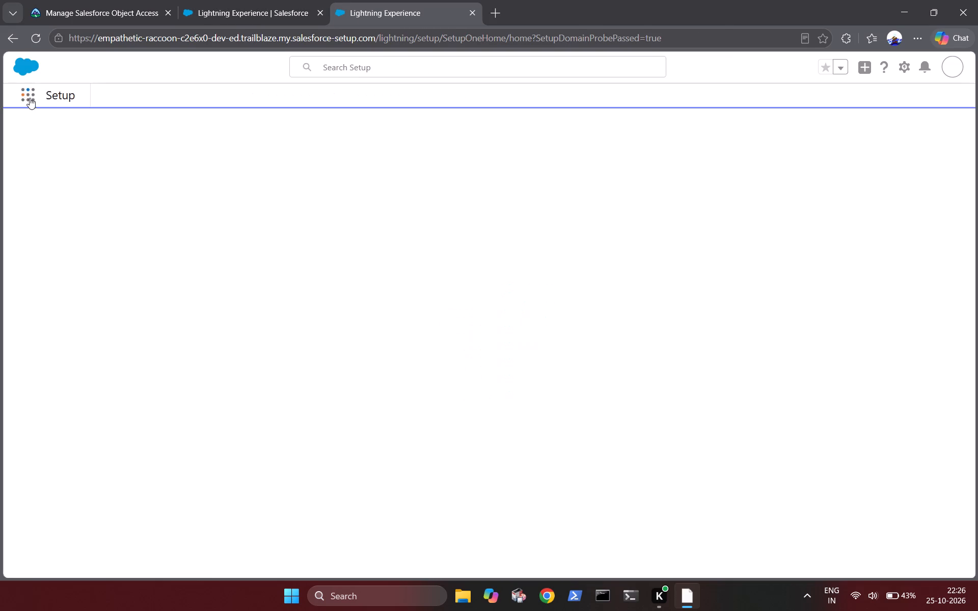
# Find the Permission Sets page in Setup with the search term permi and open it.
pyautogui.click(55, 152)
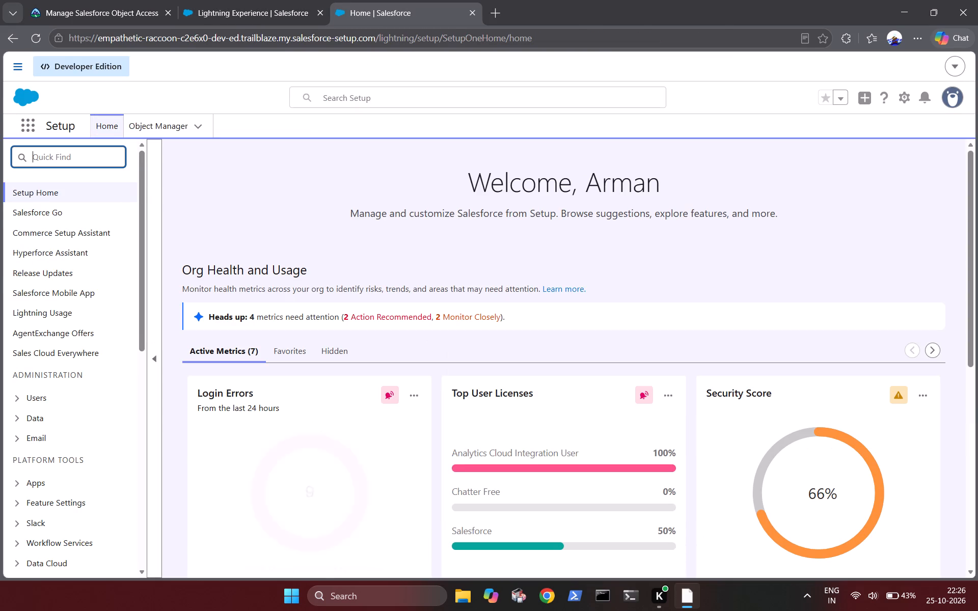
pyautogui.write('permi')
pyautogui.press('Return')
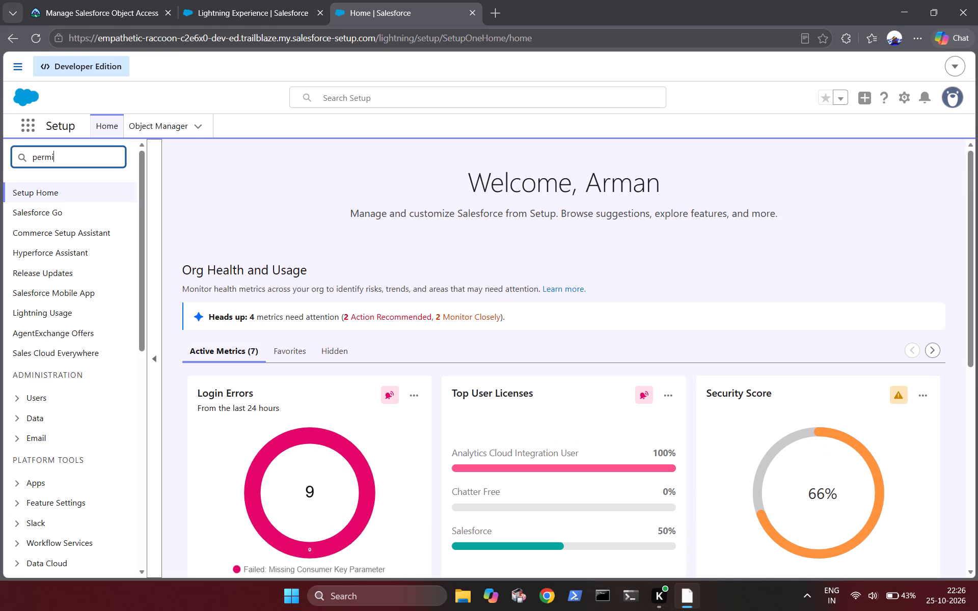
pyautogui.click(87, 235)
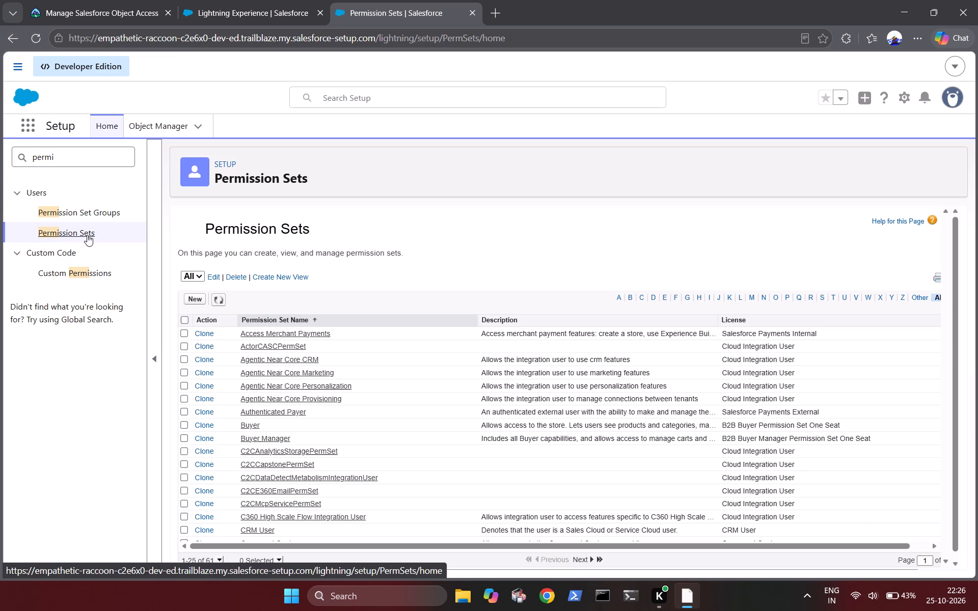
# Create a new permission set with the label Manage Positions copied from the challenge requirements, and save it.
pyautogui.click(191, 296)
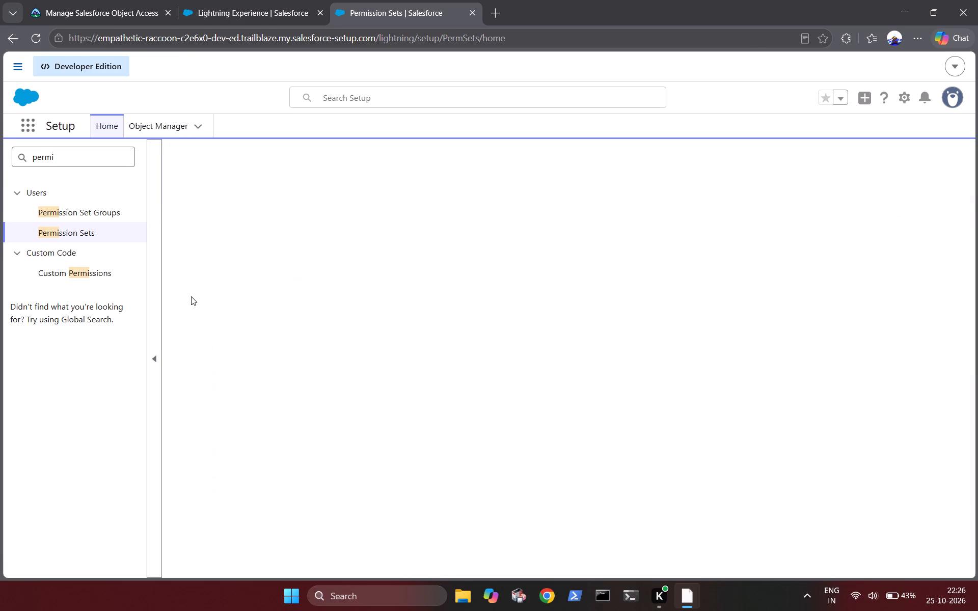
pyautogui.click(130, 20)
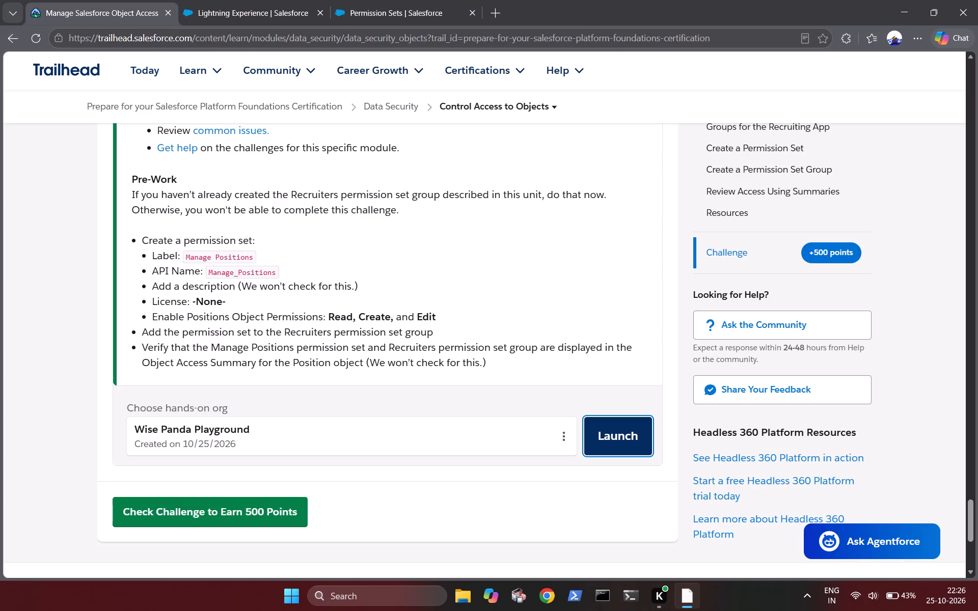
pyautogui.moveTo(260, 259); pyautogui.dragTo(186, 252)
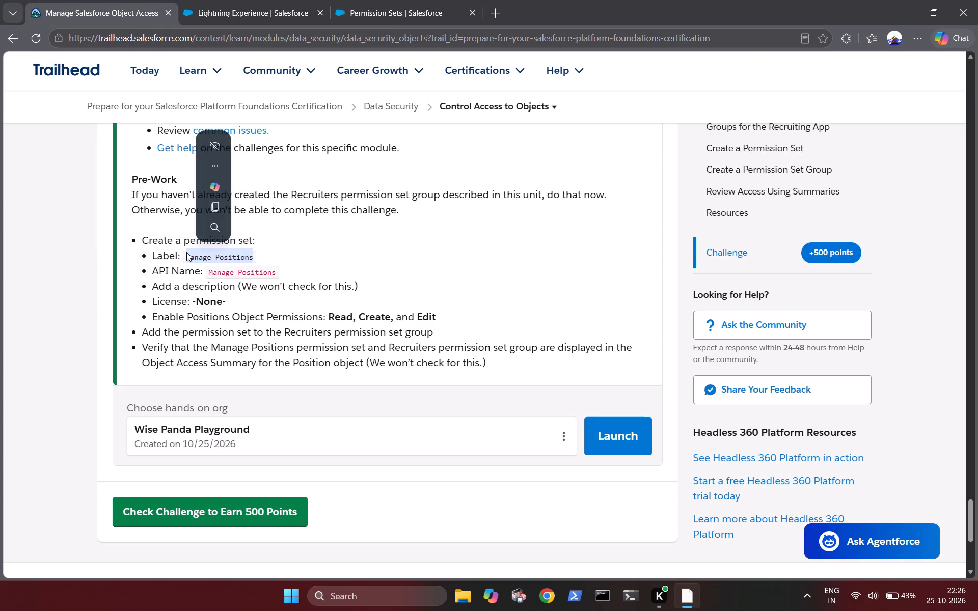
pyautogui.hotkey('ctrl', 'c')
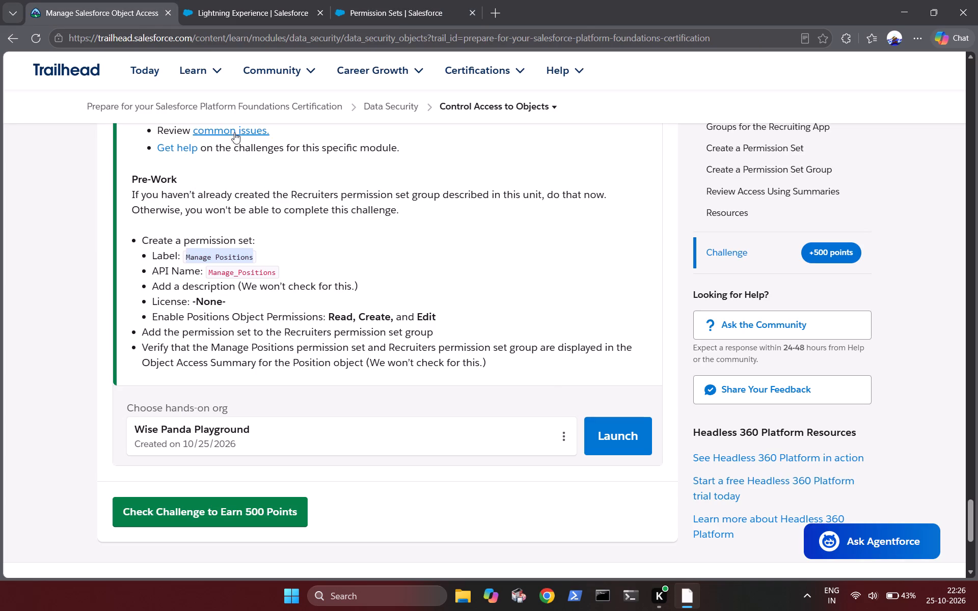
pyautogui.click(223, 20)
pyautogui.click(412, 20)
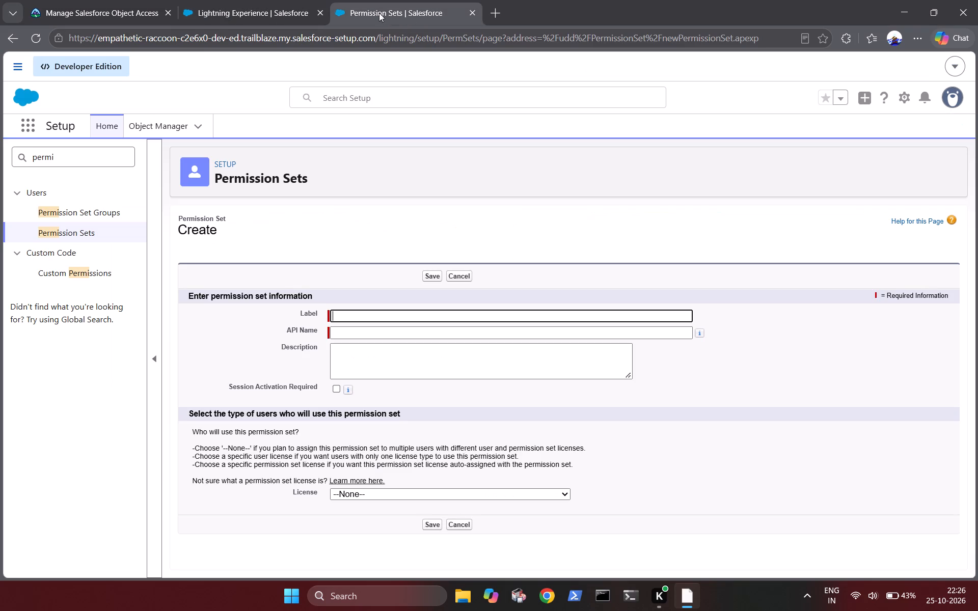
pyautogui.hotkey('ctrl', 'v')
pyautogui.click(763, 348)
pyautogui.click(430, 525)
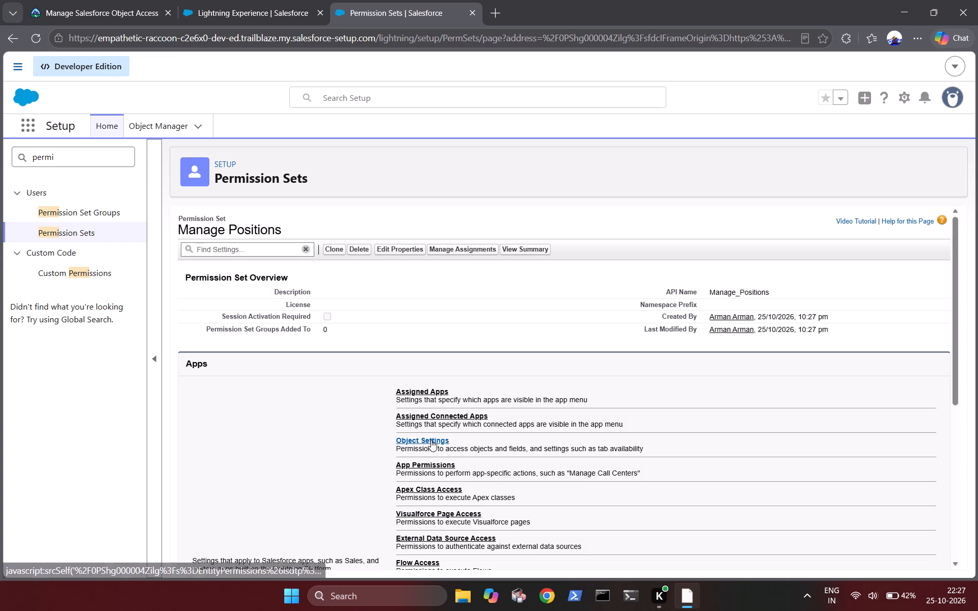
# Open the Manage Positions permission set's object settings and search its settings for posi and permi.
pyautogui.click(431, 440)
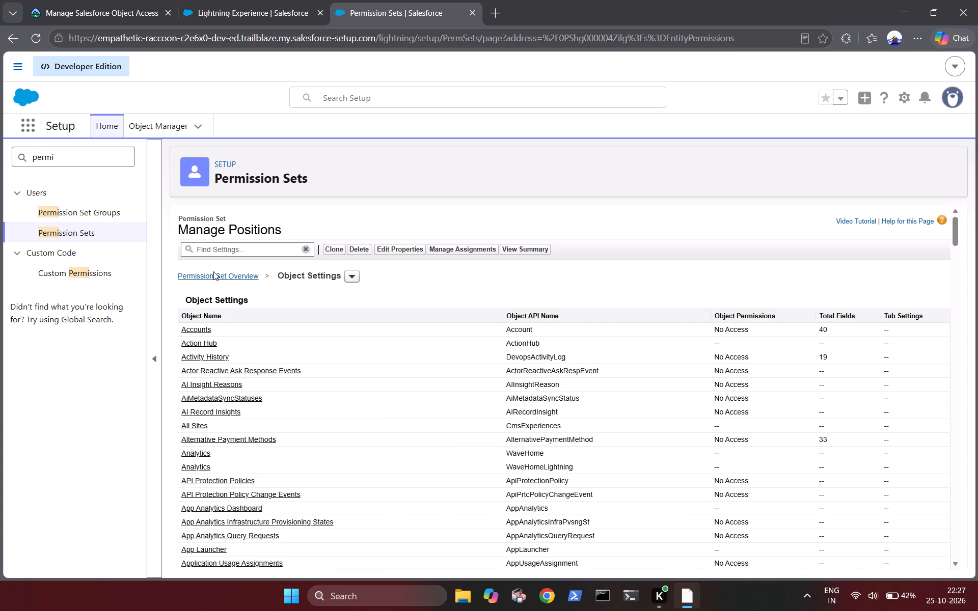
pyautogui.click(213, 252)
pyautogui.write('posi')
pyautogui.press('Return')
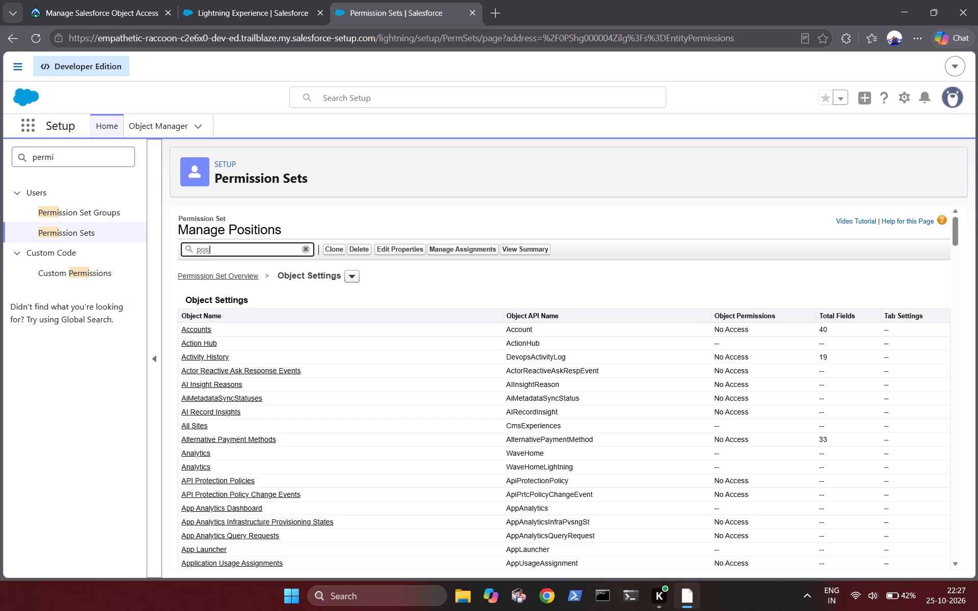
pyautogui.press('BackSpace')
pyautogui.press('BackSpace')
pyautogui.press('BackSpace')
pyautogui.write('ermi')
pyautogui.press('Return')
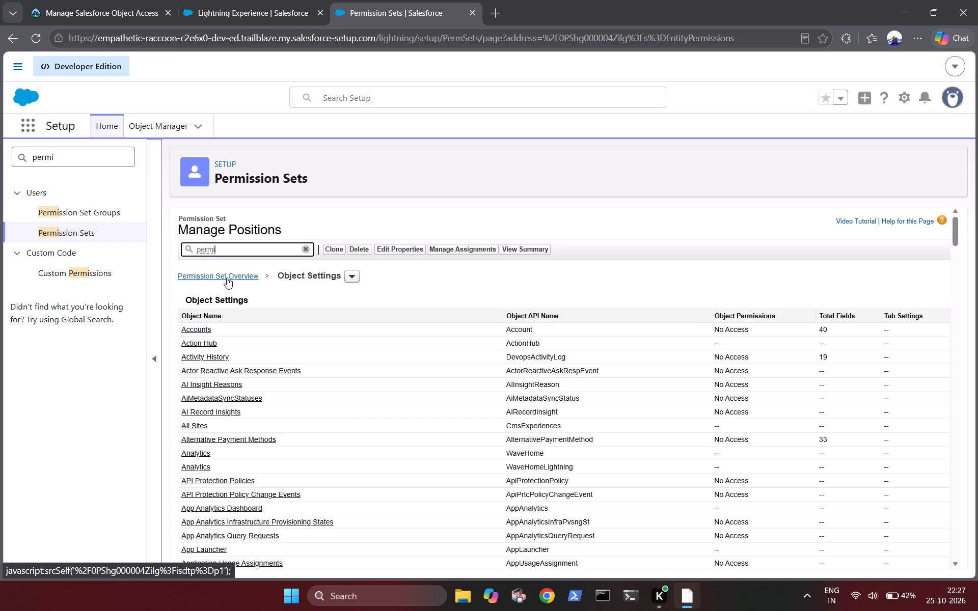
# Search the Manage Positions permission set's settings for position.
pyautogui.press('BackSpace')
pyautogui.press('BackSpace')
pyautogui.press('BackSpace')
pyautogui.press('BackSpace')
pyautogui.write('osition')
pyautogui.press('Return')
pyautogui.click(233, 246)
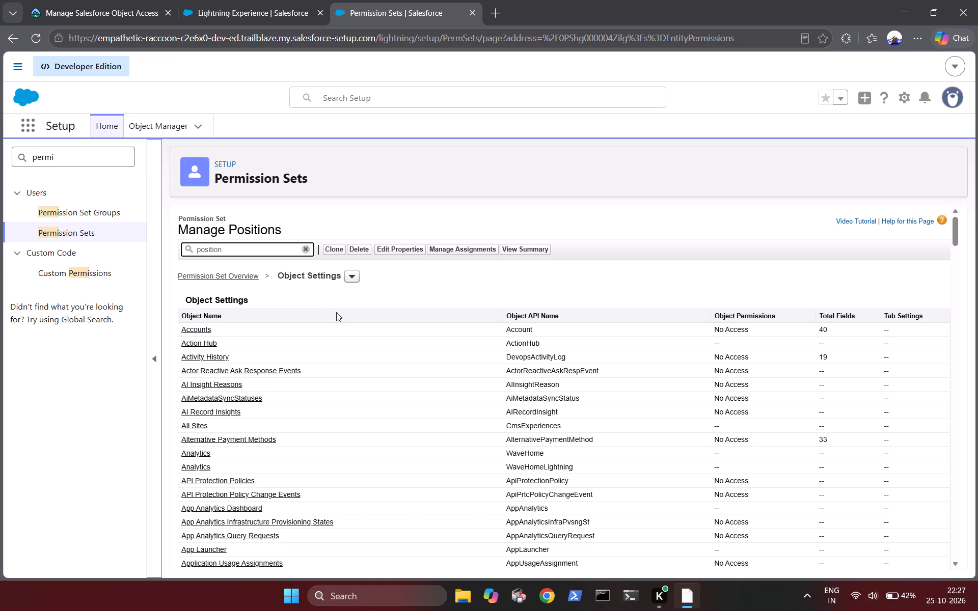
pyautogui.click(323, 291)
pyautogui.click(267, 244)
pyautogui.click(187, 251)
pyautogui.click(227, 245)
pyautogui.press('Return')
pyautogui.press('Return')
pyautogui.press('Return')
pyautogui.press('Return')
pyautogui.press('Return')
# Look through the permission set's object settings list for the Positions object.
pyautogui.scroll(-4, 261, 365)
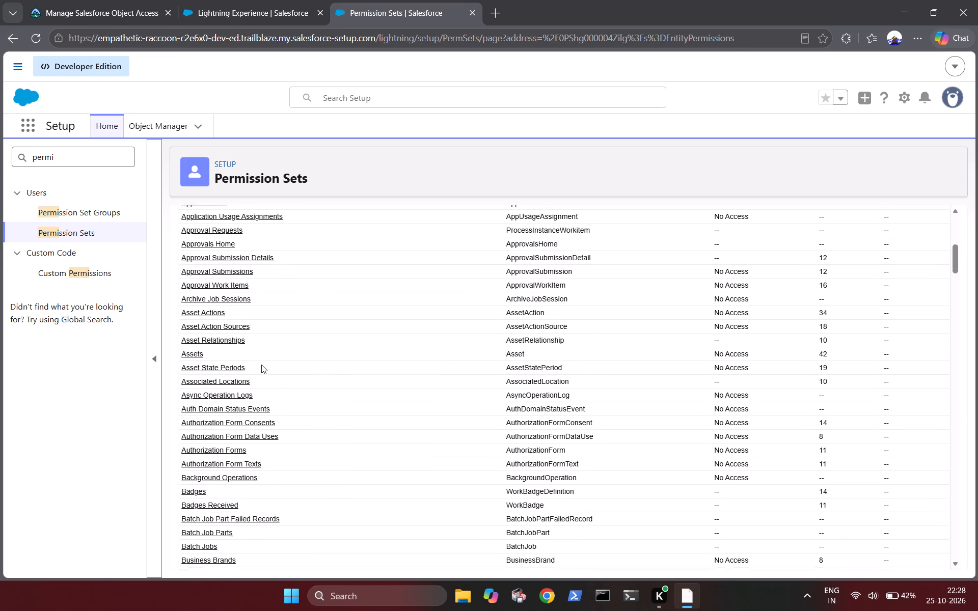
pyautogui.scroll(-7, 261, 365)
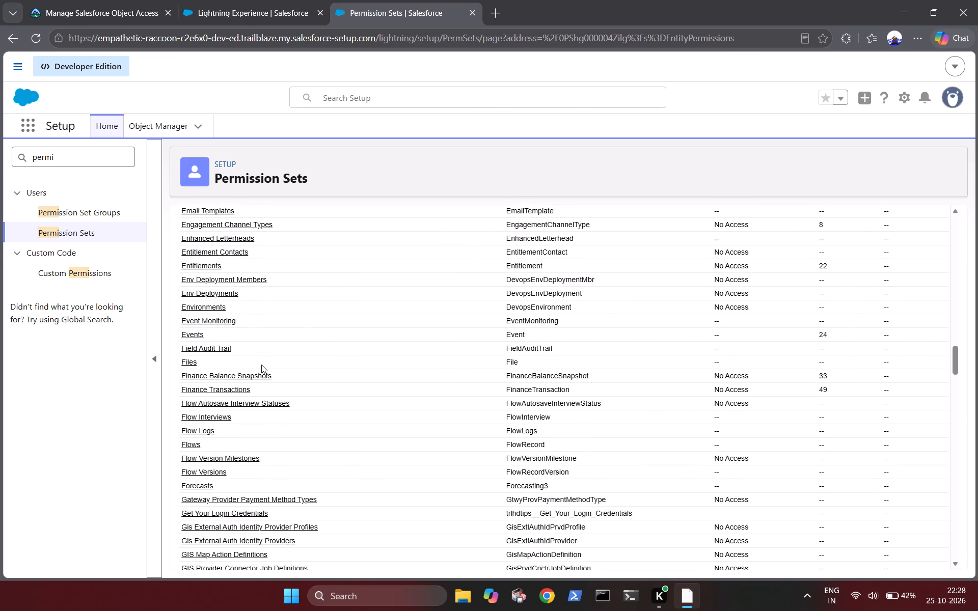
pyautogui.scroll(-8, 261, 365)
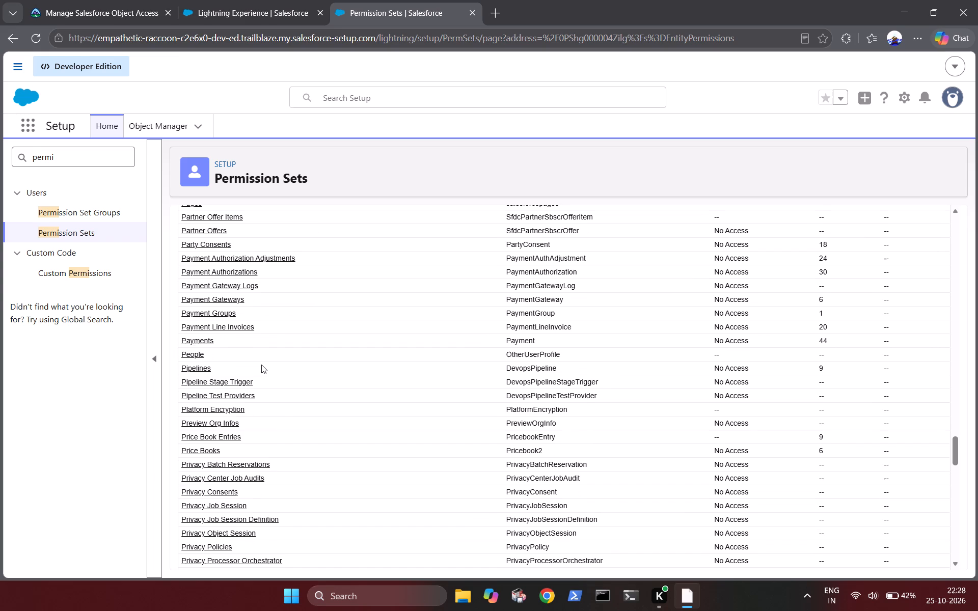
pyautogui.scroll(-3, 261, 365)
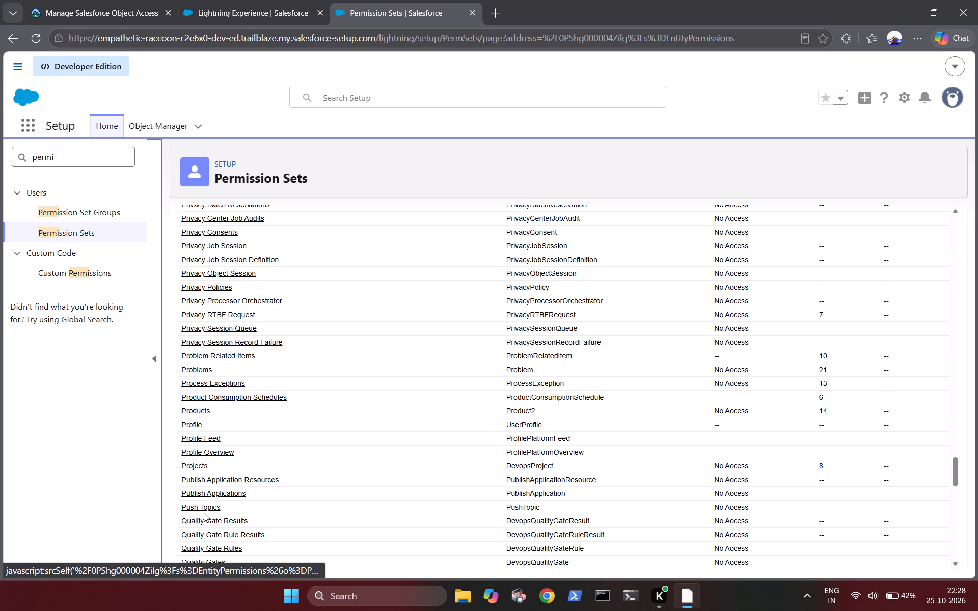
# Recheck the entries starting with P in the Manage Positions object settings list for the Positions object.
pyautogui.scroll(1, 204, 515)
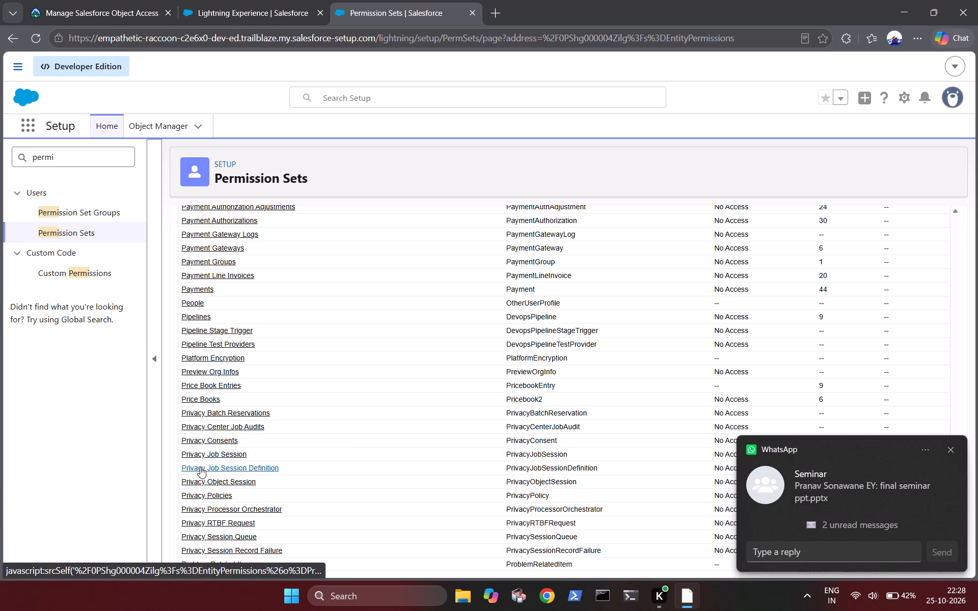
pyautogui.scroll(-4, 200, 467)
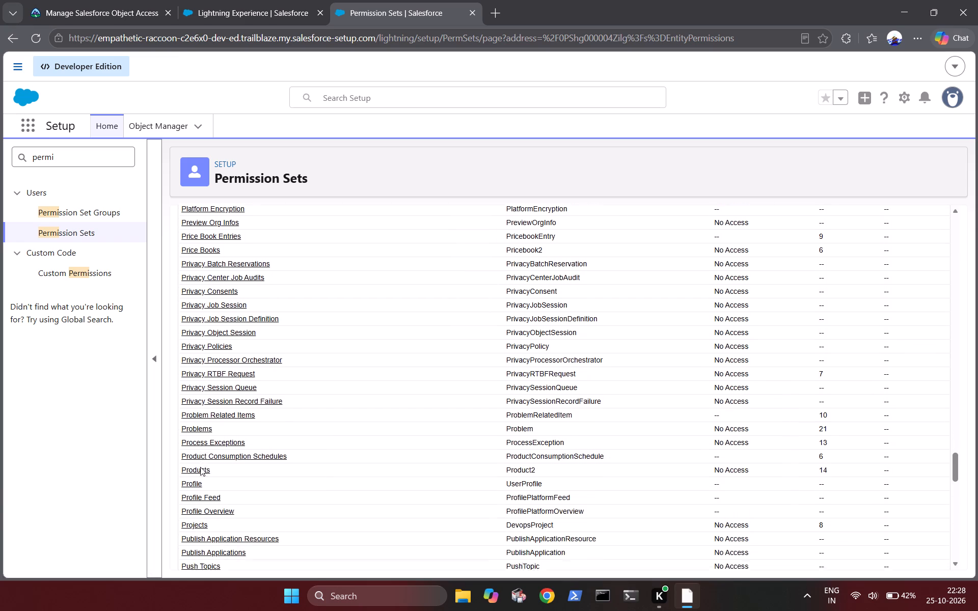
pyautogui.scroll(-4, 200, 467)
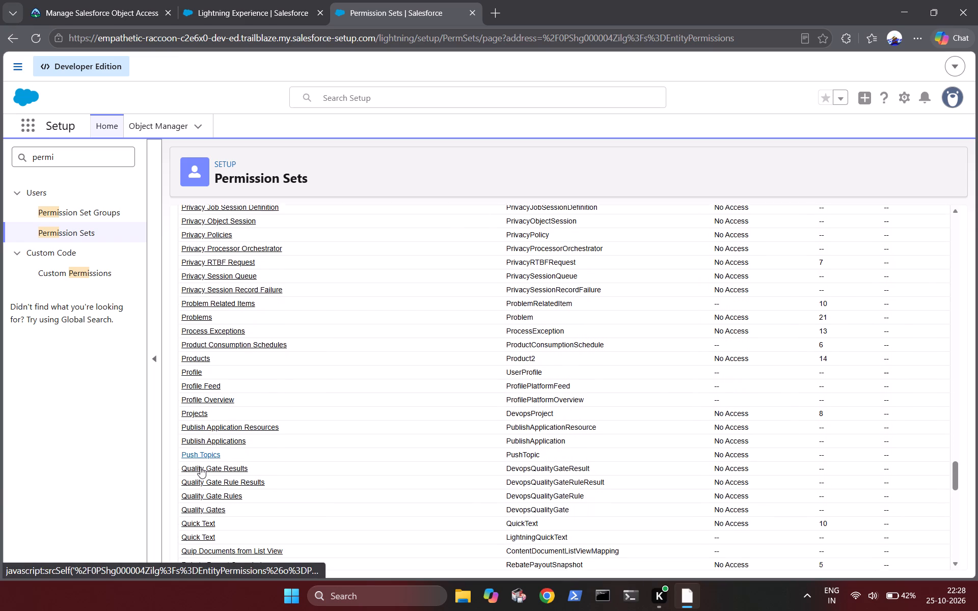
pyautogui.scroll(-1, 200, 467)
pyautogui.scroll(3, 200, 467)
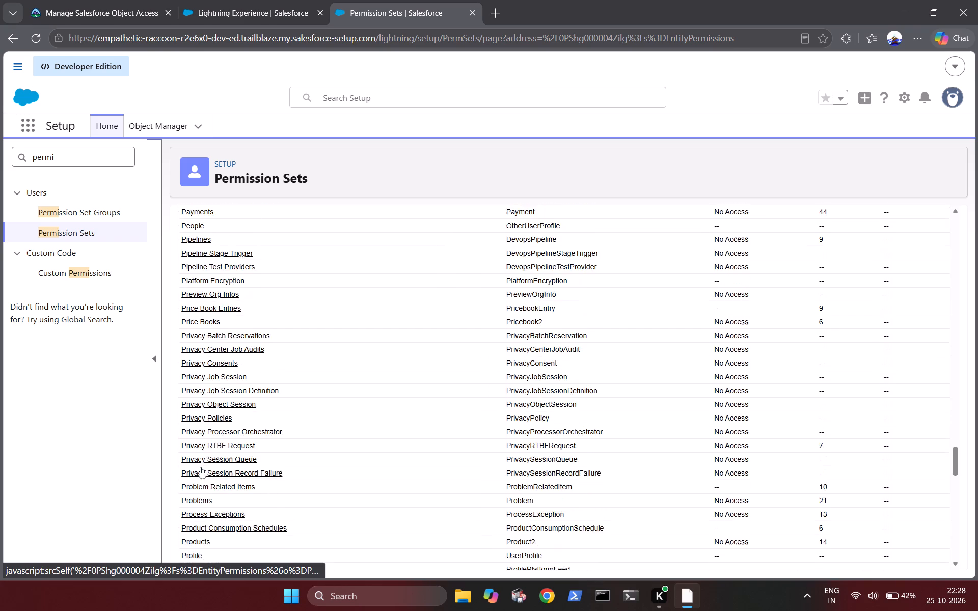
pyautogui.scroll(3, 200, 467)
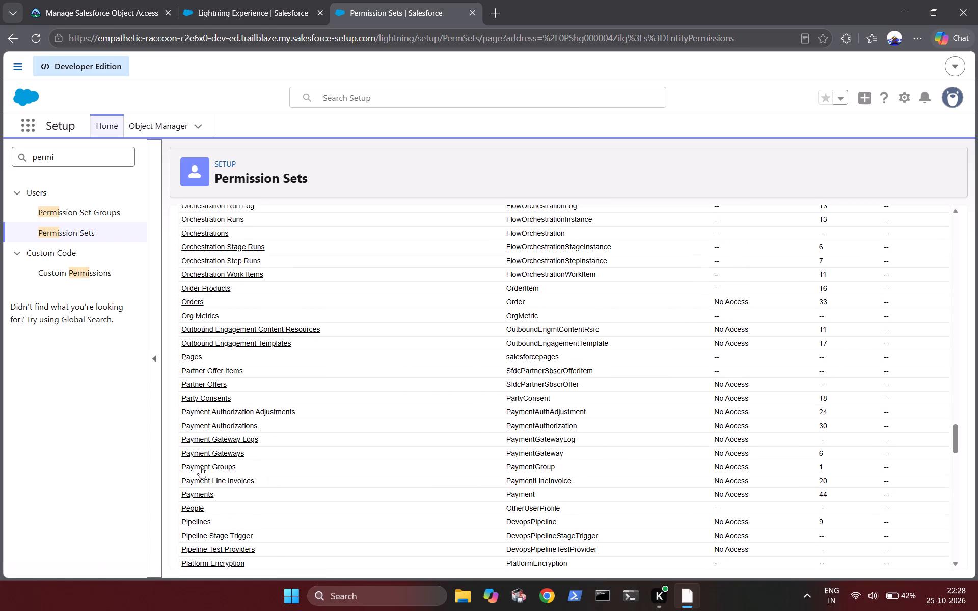
pyautogui.scroll(1, 200, 467)
pyautogui.scroll(-2, 200, 467)
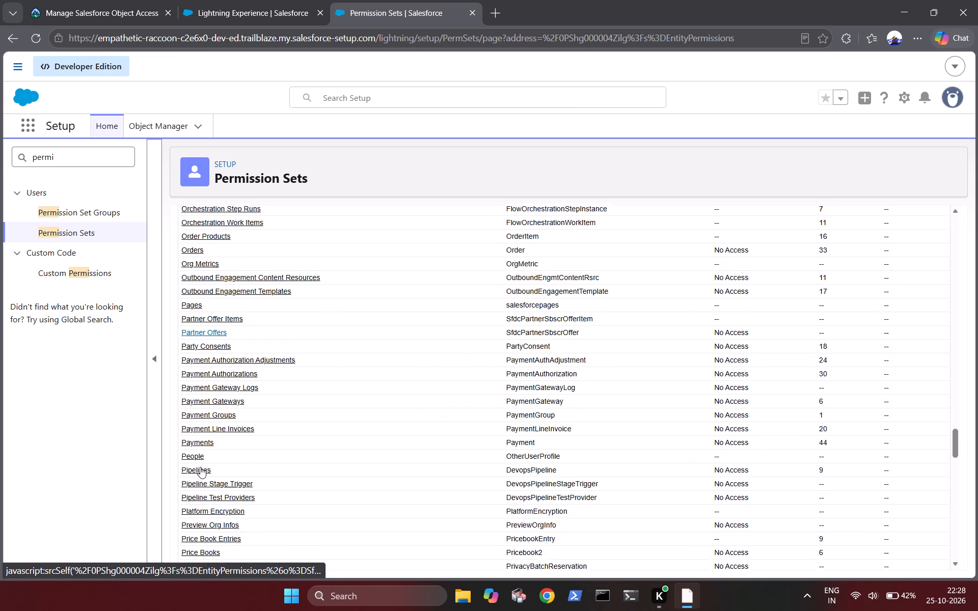
pyautogui.scroll(-3, 200, 467)
pyautogui.scroll(11, 200, 467)
pyautogui.scroll(11, 200, 467)
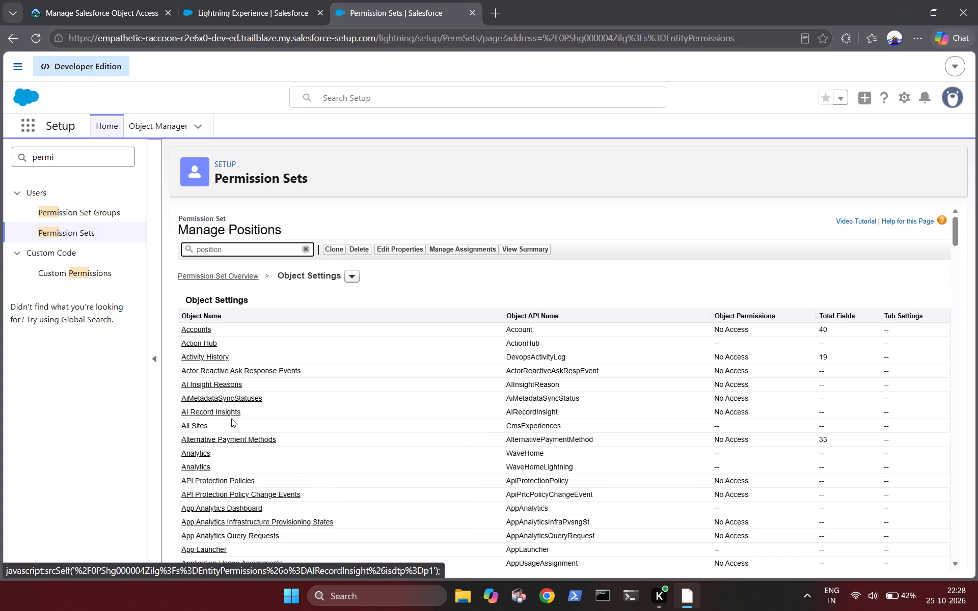
# Recheck the challenge's permission set requirements on Trailhead and return to the Manage Positions object settings.
pyautogui.click(102, 17)
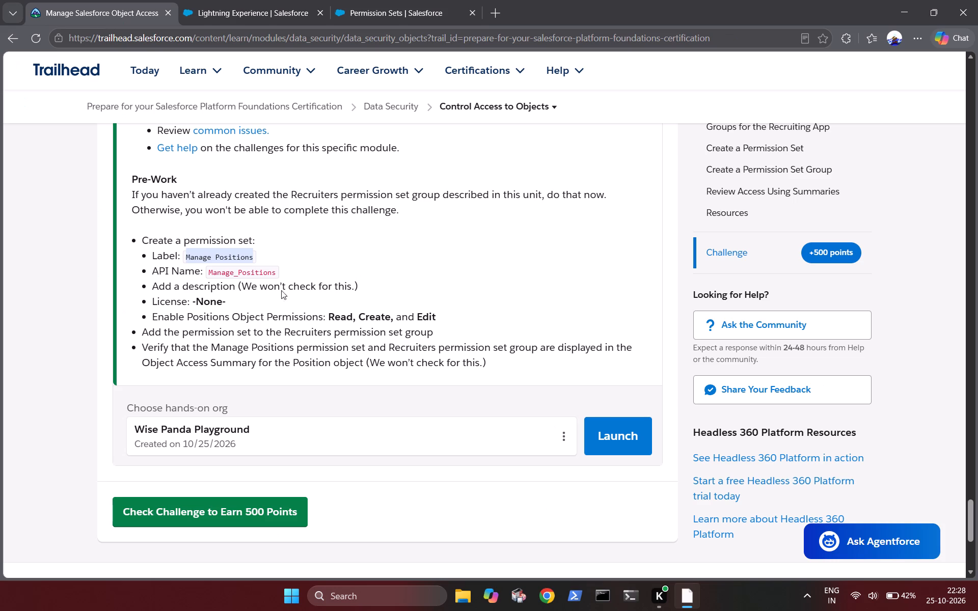
pyautogui.click(297, 255)
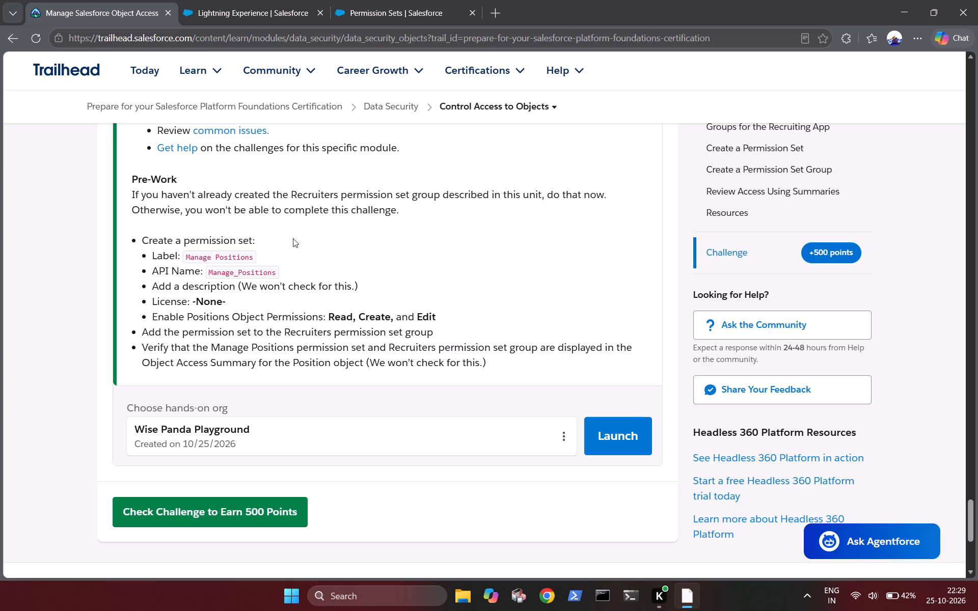
pyautogui.click(412, 0)
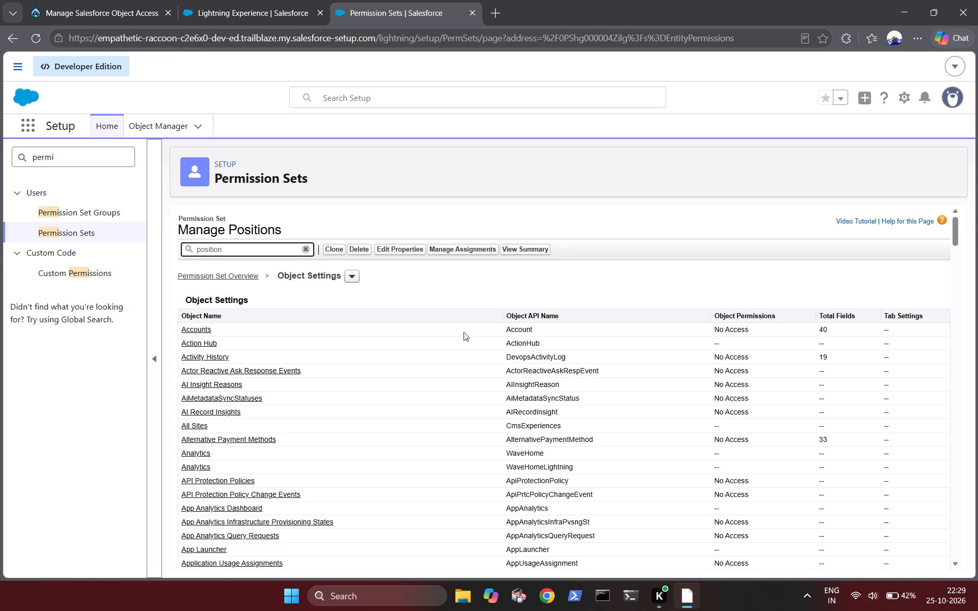
# Look through the start of the Manage Positions object settings list and the permission set's other settings categories.
pyautogui.scroll(-1, 422, 375)
pyautogui.scroll(-1, 258, 356)
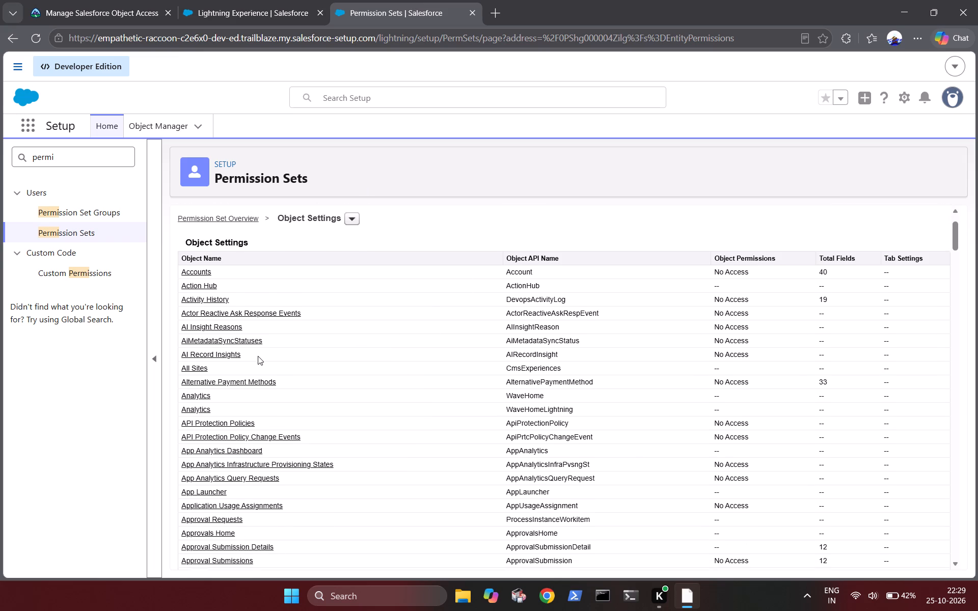
pyautogui.scroll(-2, 258, 356)
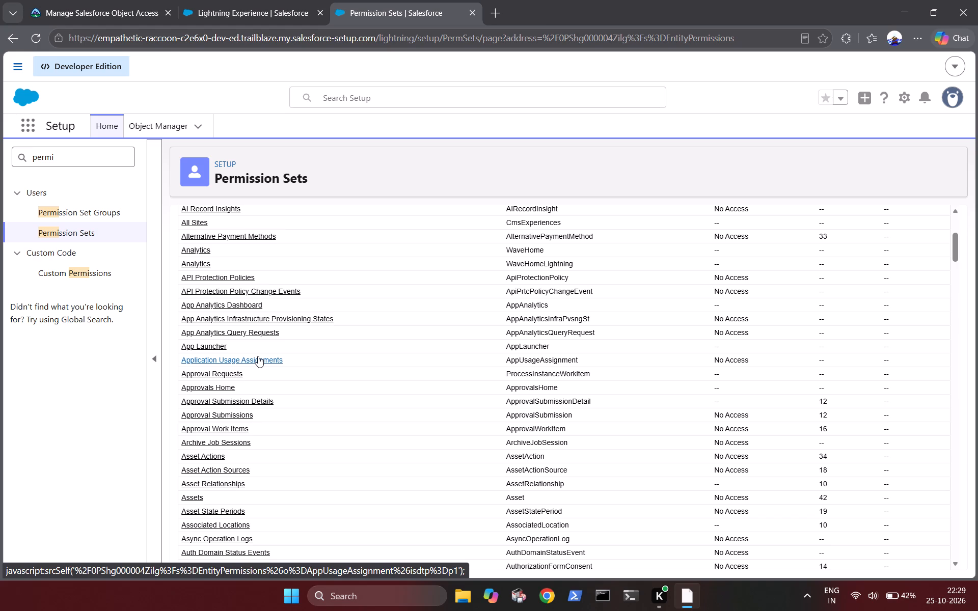
pyautogui.scroll(8, 258, 356)
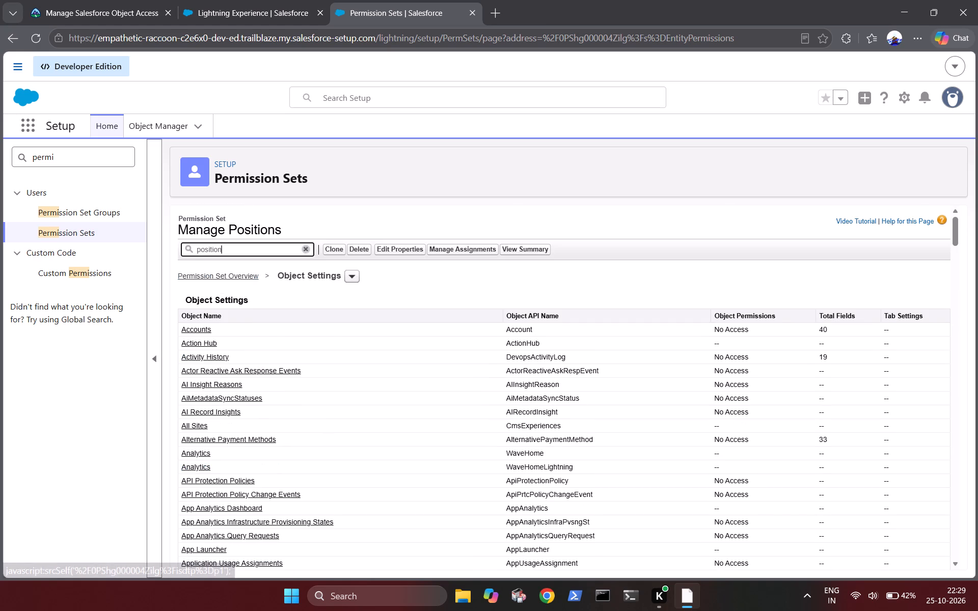
pyautogui.click(265, 251)
pyautogui.click(352, 275)
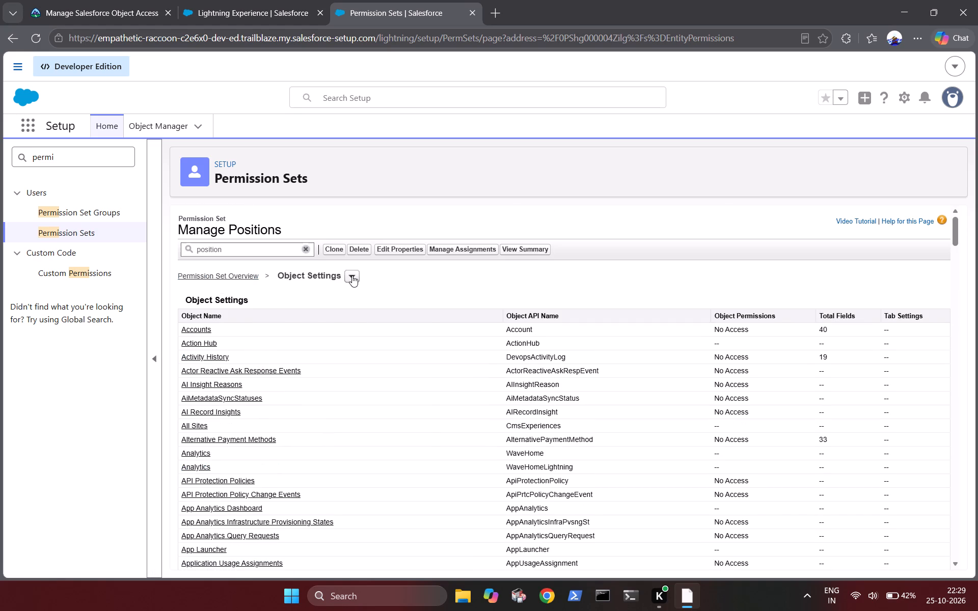
pyautogui.scroll(-2, 344, 386)
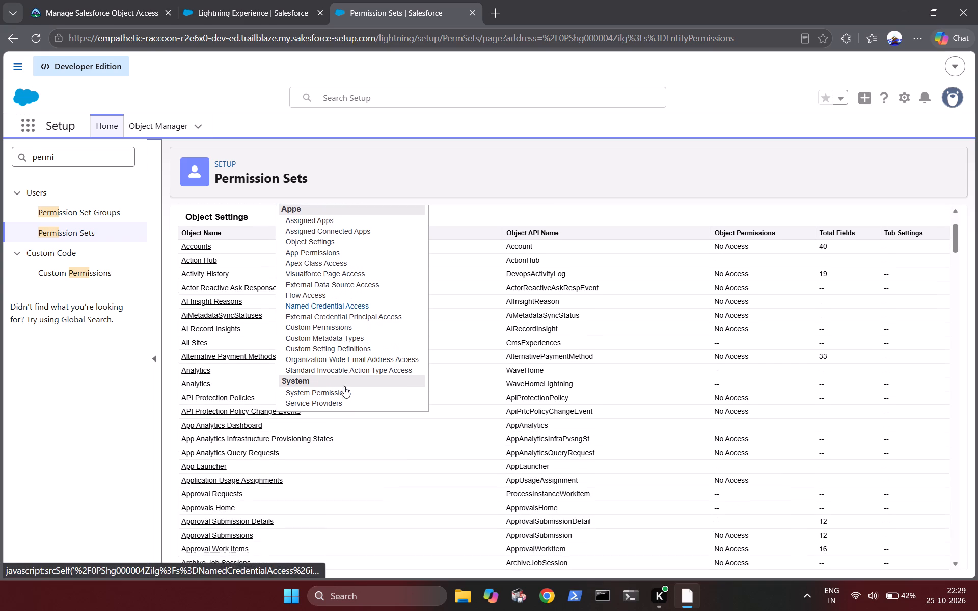
pyautogui.scroll(2, 344, 386)
pyautogui.click(455, 274)
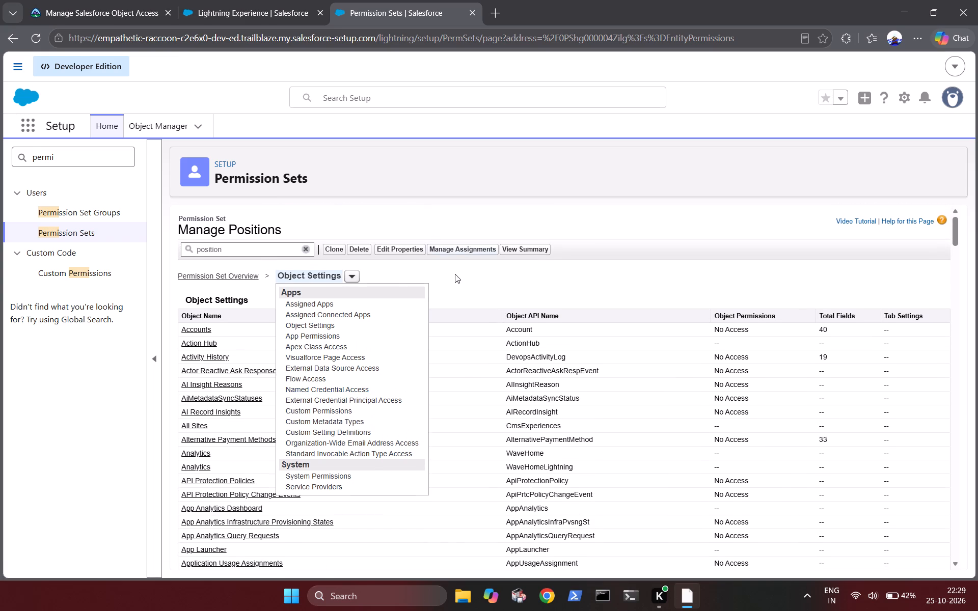
# Rerun the search of the Manage Positions permission set's settings for position.
pyautogui.tripleClick(242, 246)
pyautogui.click(242, 246)
pyautogui.click(242, 246)
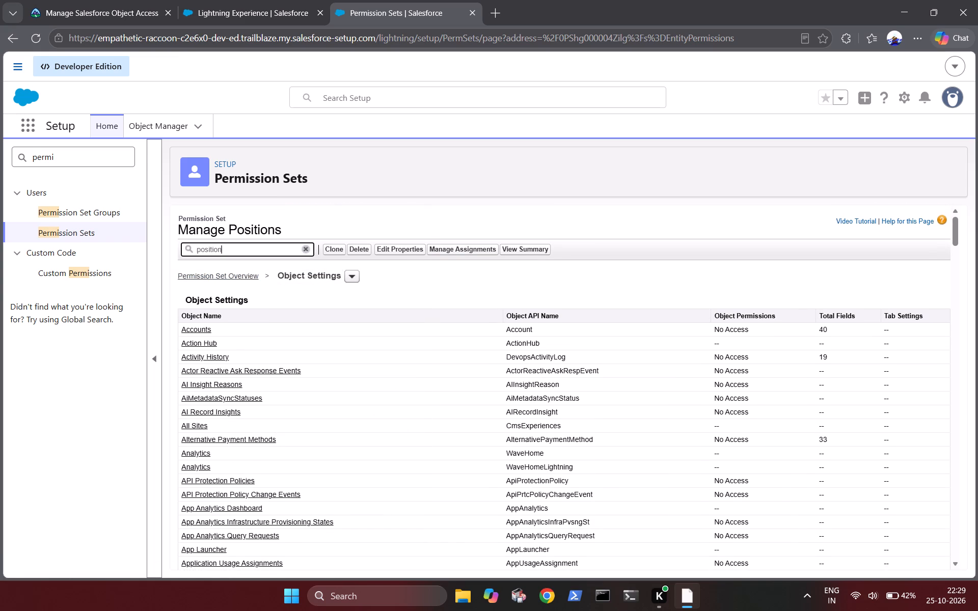
pyautogui.press('Return')
pyautogui.press('Return')
pyautogui.press('Return')
pyautogui.press('Return')
pyautogui.press('Return')
pyautogui.press('Return')
pyautogui.press('Return')
pyautogui.press('Return')
pyautogui.press('Return')
pyautogui.press('Return')
pyautogui.press('Return')
pyautogui.press('Return')
pyautogui.press('Return')
pyautogui.press('Return')
pyautogui.press('Return')
pyautogui.press('Return')
pyautogui.press('Return')
pyautogui.press('Return')
pyautogui.press('Return')
pyautogui.press('Return')
# Look through the whole object settings list of the Manage Positions permission set for the Positions object.
pyautogui.scroll(-11, 242, 246)
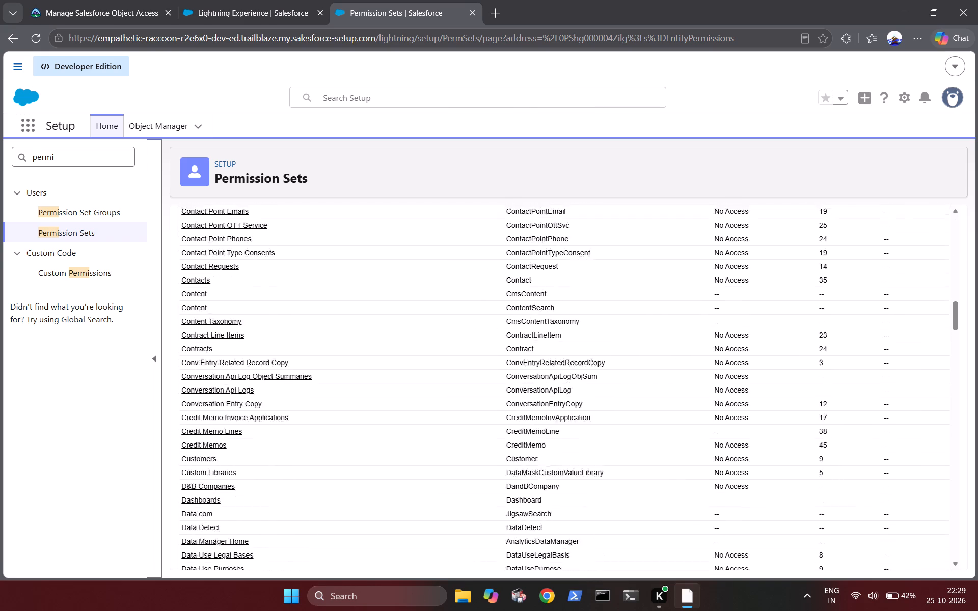
pyautogui.scroll(-3, 242, 246)
pyautogui.hscroll(1, 242, 246)
pyautogui.scroll(-5, 242, 246)
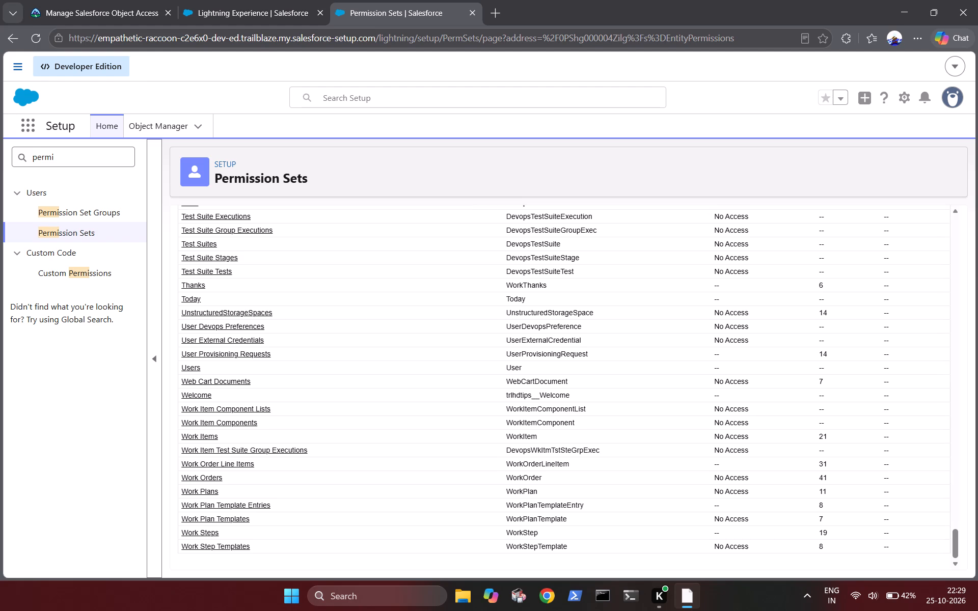
pyautogui.scroll(-2, 242, 246)
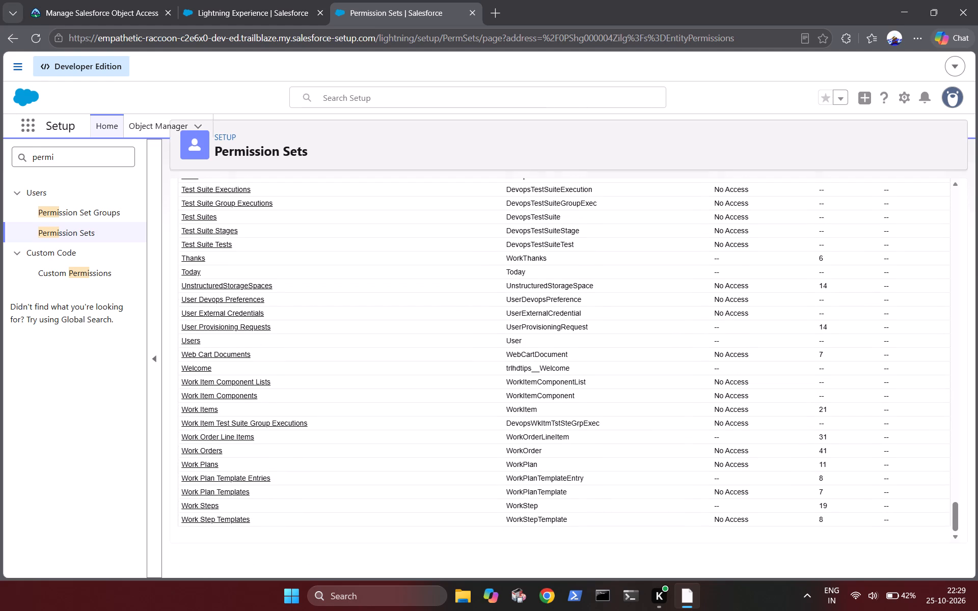
pyautogui.scroll(-2, 242, 246)
pyautogui.scroll(5, 404, 254)
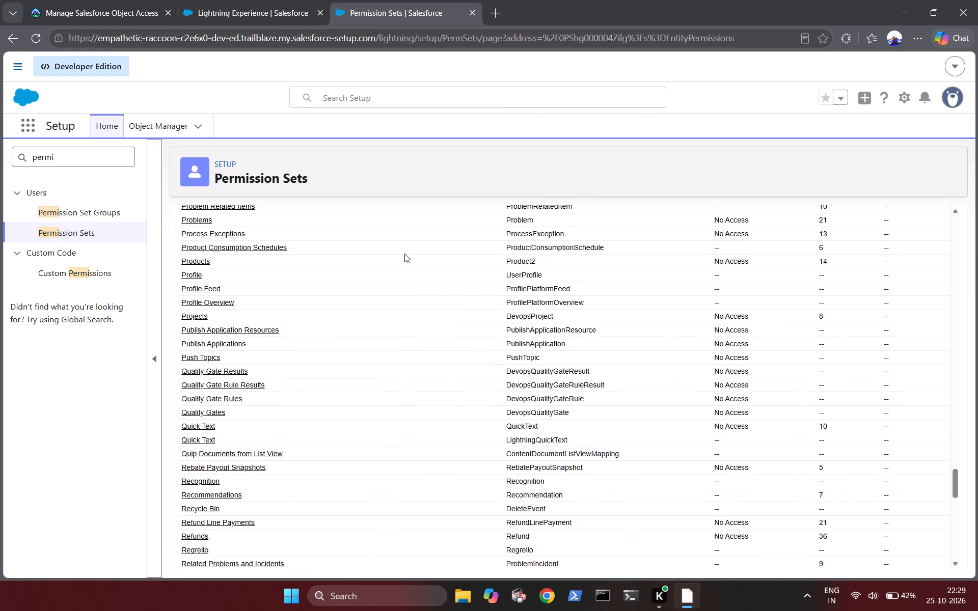
pyautogui.scroll(-5, 404, 254)
pyautogui.scroll(3, 404, 254)
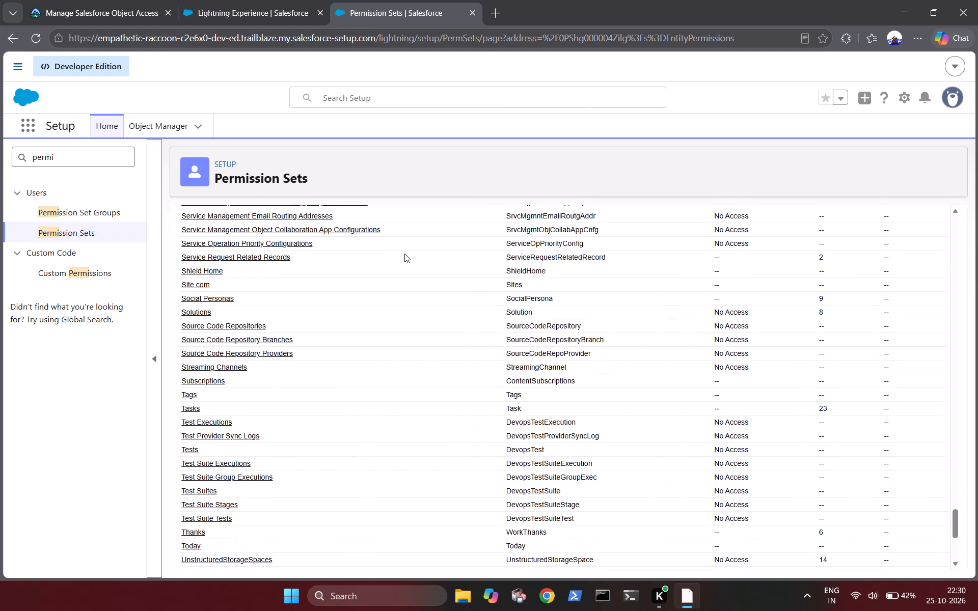
pyautogui.scroll(5, 404, 254)
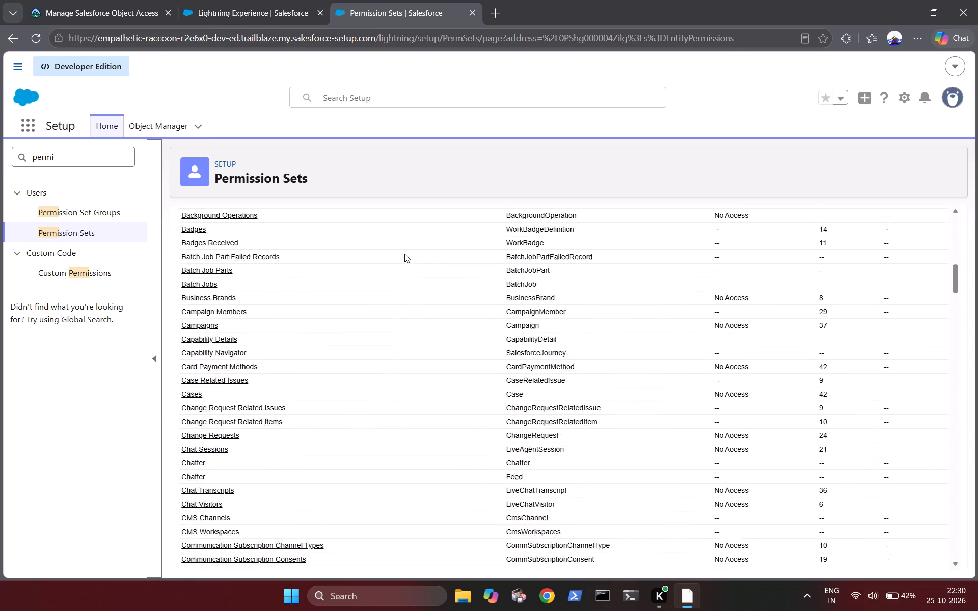
pyautogui.scroll(6, 404, 254)
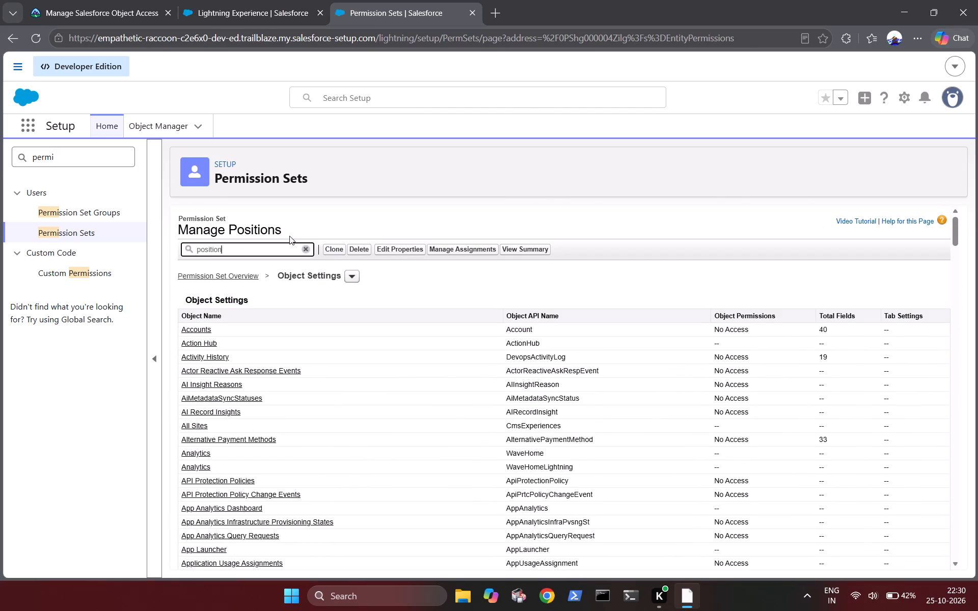
# Search the Manage Positions permission set's settings for position once more.
pyautogui.click(254, 248)
pyautogui.press('Return')
pyautogui.press('Return')
pyautogui.press('Return')
pyautogui.press('Return')
pyautogui.press('Return')
# Extend the settings search term to positions and run the search in the Manage Positions permission set.
pyautogui.doubleClick(189, 249)
pyautogui.click(233, 247)
pyautogui.press('s')
pyautogui.press('Return')
pyautogui.press('Return')
pyautogui.press('Return')
pyautogui.press('Return')
pyautogui.press('Return')
pyautogui.press('Return')
pyautogui.press('Return')
pyautogui.press('Return')
pyautogui.press('Return')
pyautogui.press('Return')
# Return to the Manage Positions permission set overview and search its settings for positions.
pyautogui.click(220, 275)
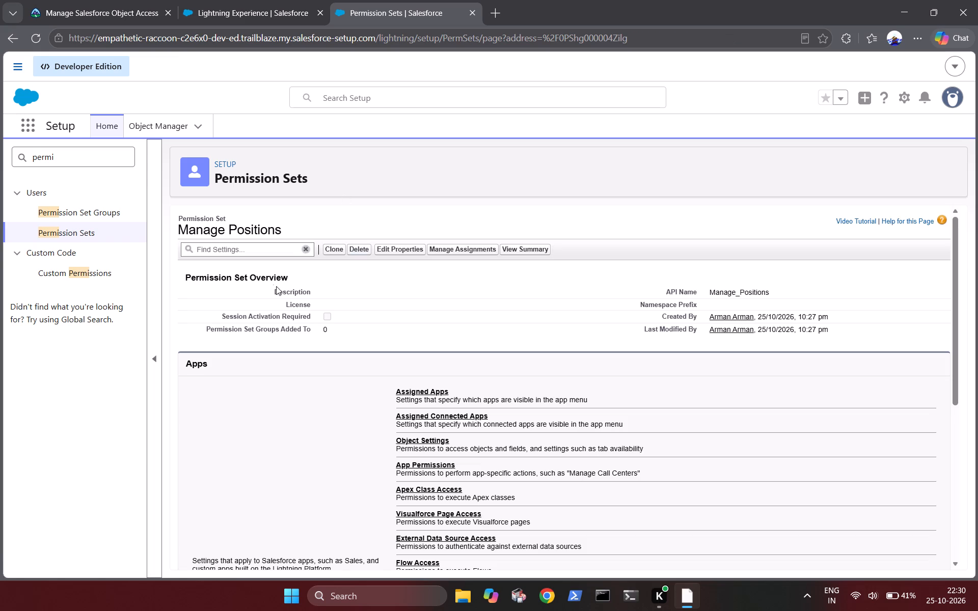
pyautogui.click(251, 244)
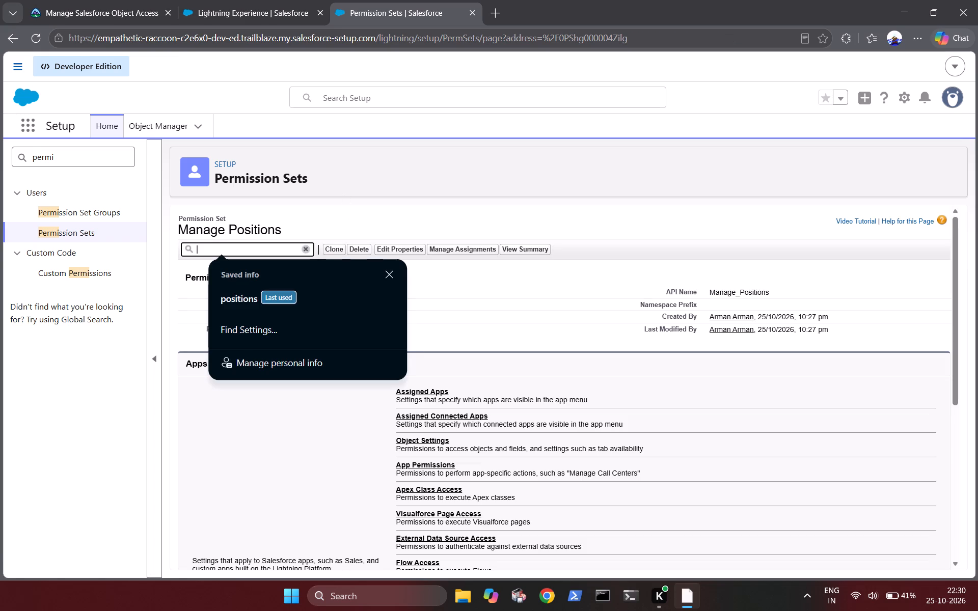
pyautogui.write('posit')
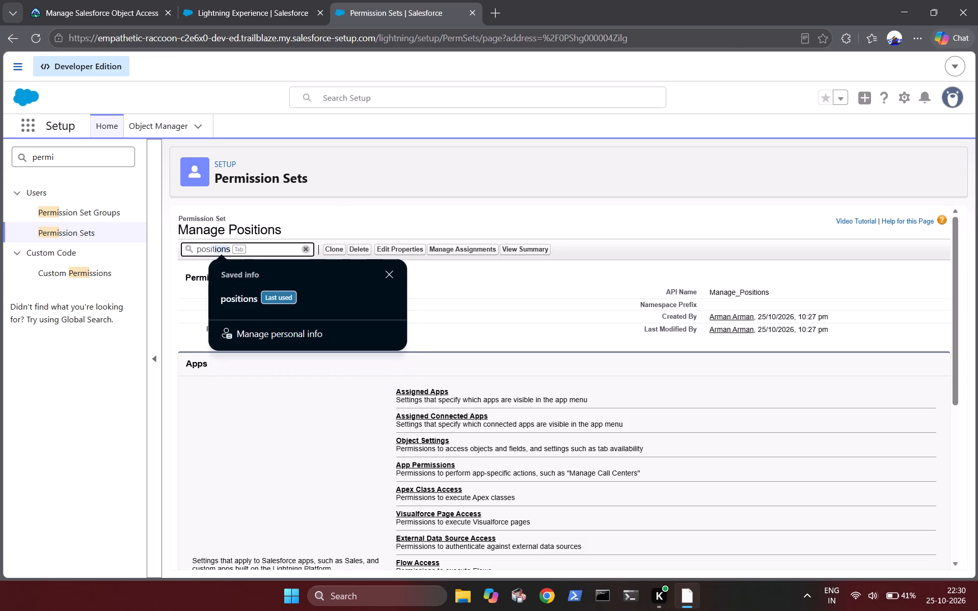
pyautogui.write('ions')
pyautogui.press('Return')
pyautogui.press('Return')
pyautogui.press('Return')
pyautogui.press('Return')
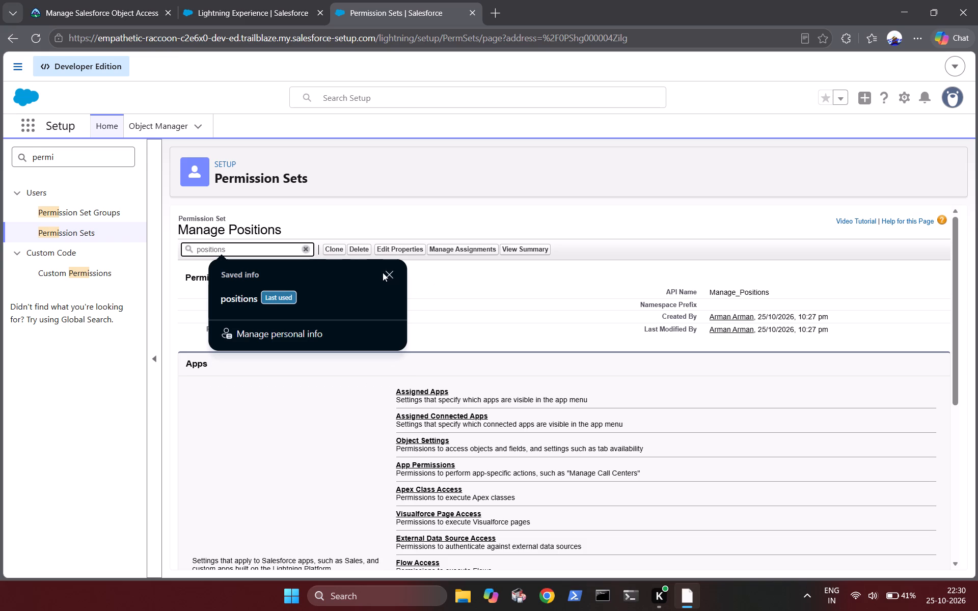
pyautogui.click(385, 272)
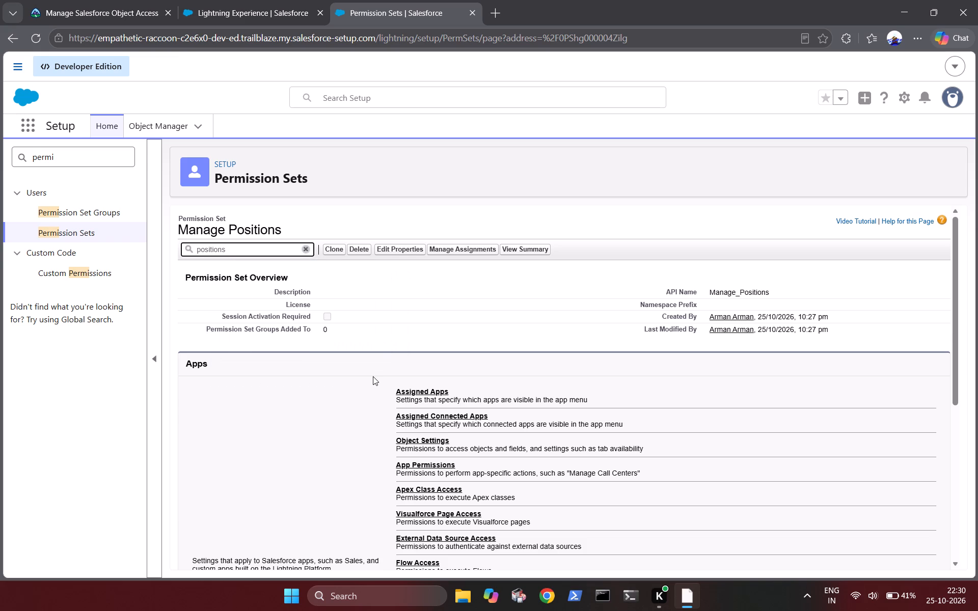
# Look through the Apps and System settings categories on the permission set overview and reopen Object Settings.
pyautogui.scroll(-4, 373, 376)
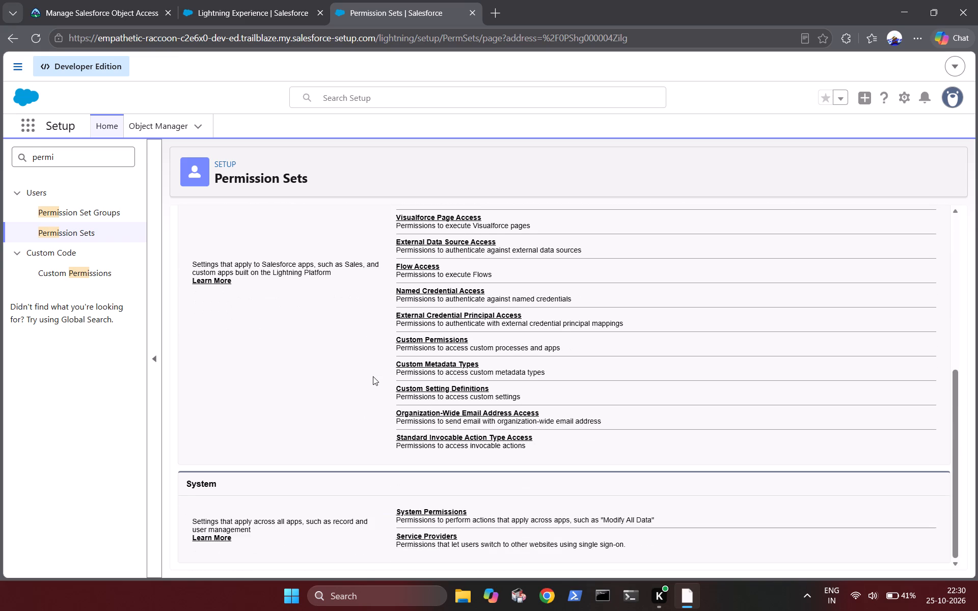
pyautogui.scroll(1, 373, 376)
pyautogui.scroll(-1, 373, 376)
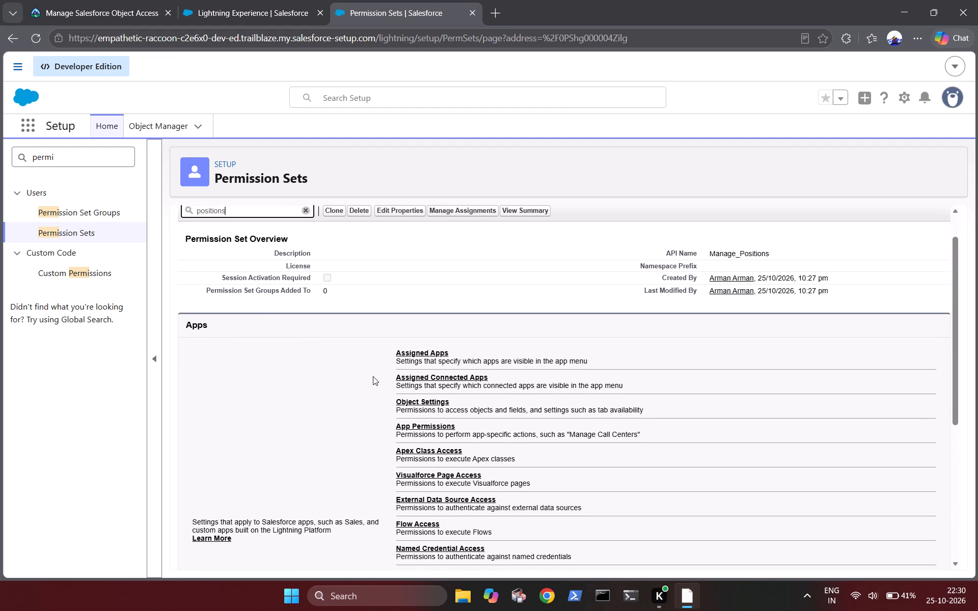
pyautogui.scroll(1, 373, 376)
pyautogui.scroll(-1, 373, 376)
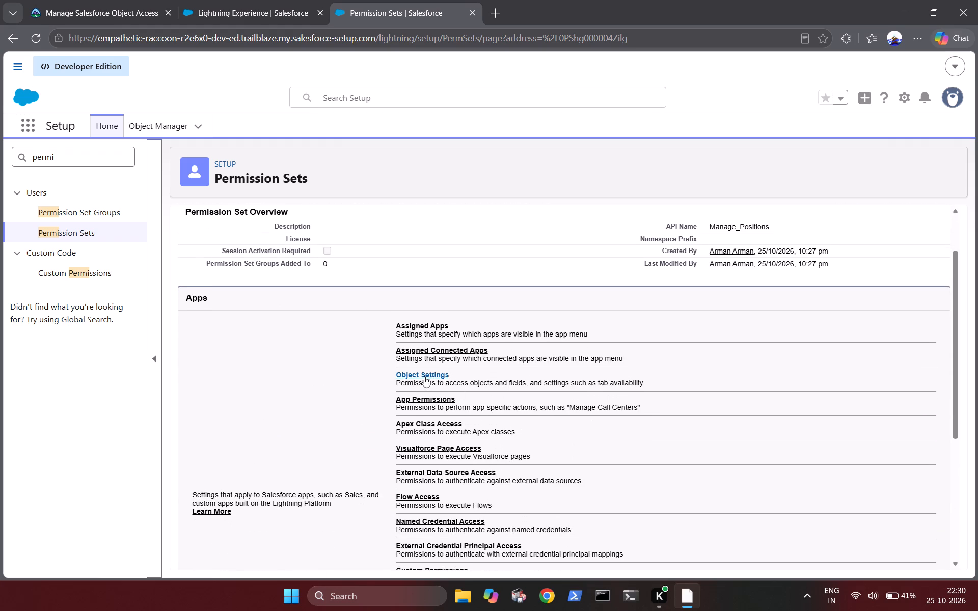
pyautogui.click(424, 376)
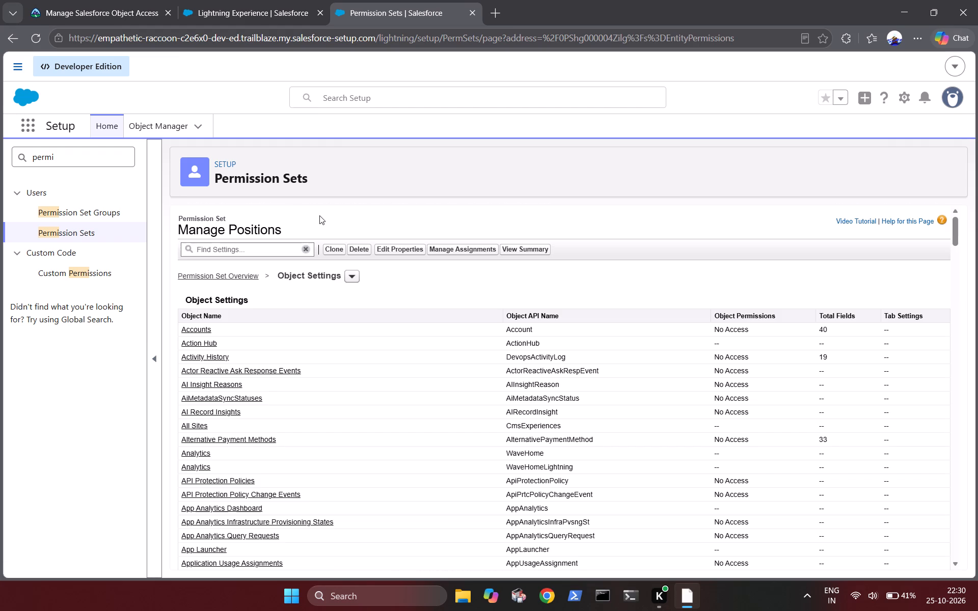
# Search the Manage Positions settings for the saved term positions from the object settings page.
pyautogui.click(224, 253)
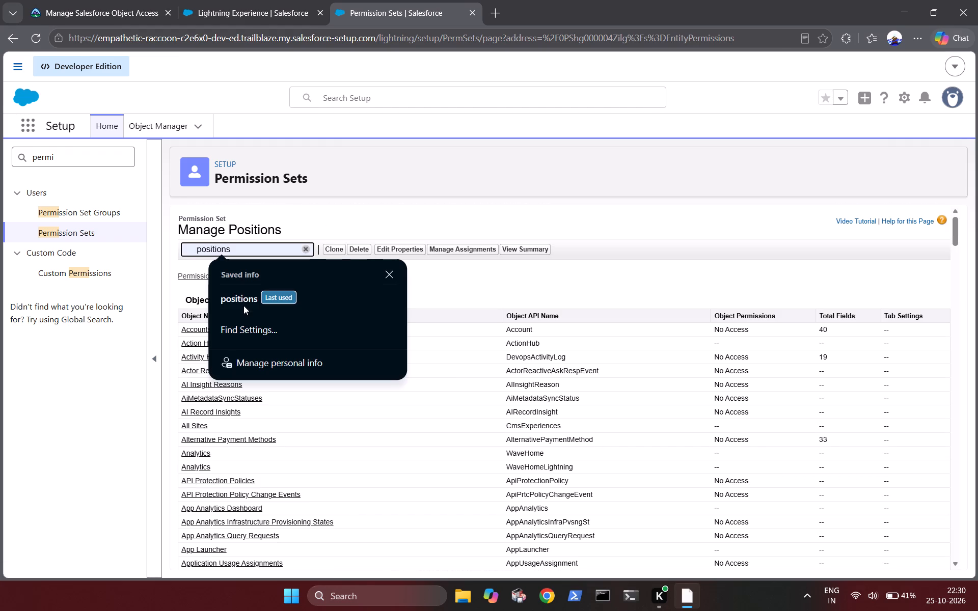
pyautogui.click(243, 306)
pyautogui.scroll(-1, 243, 306)
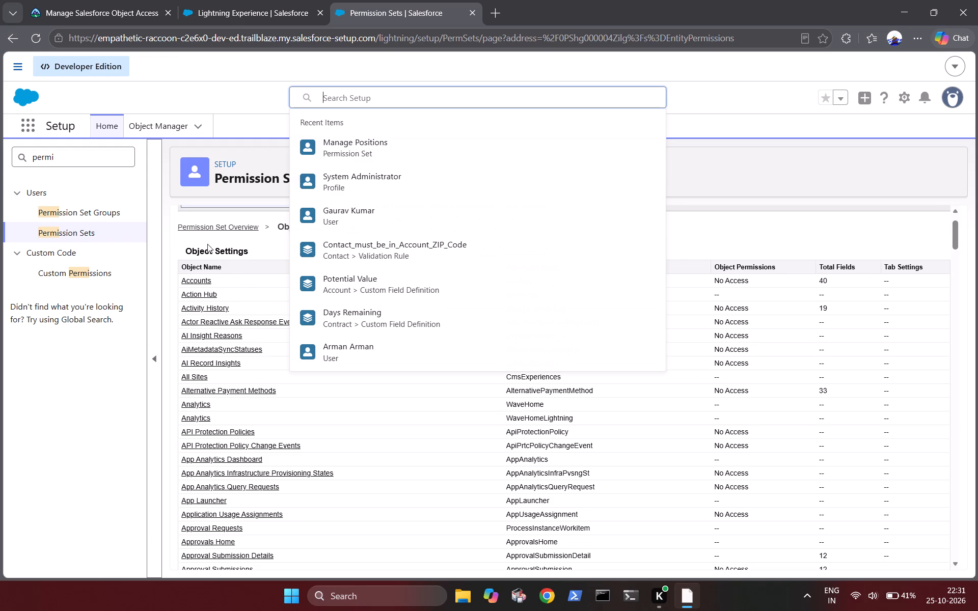
pyautogui.click(181, 246)
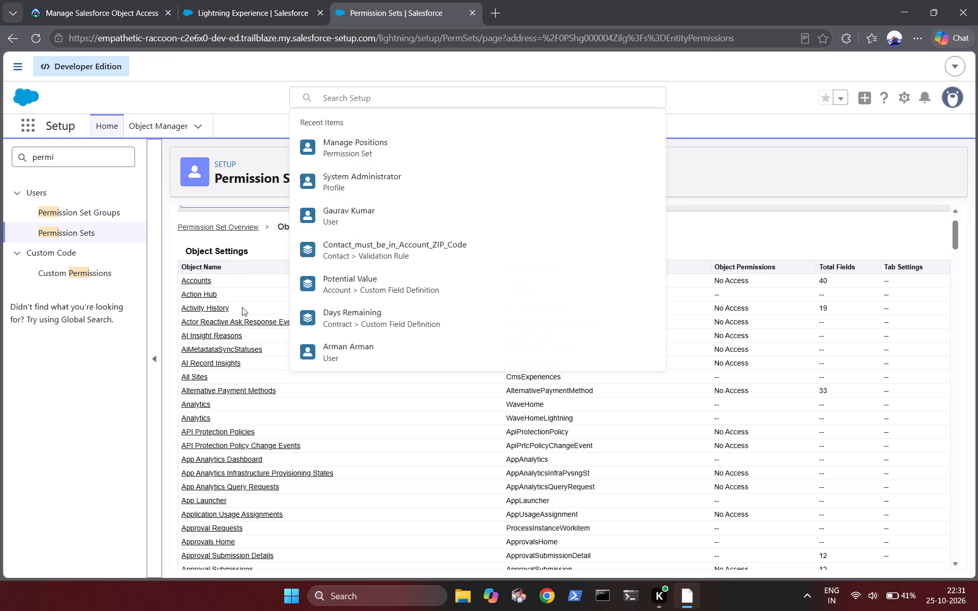